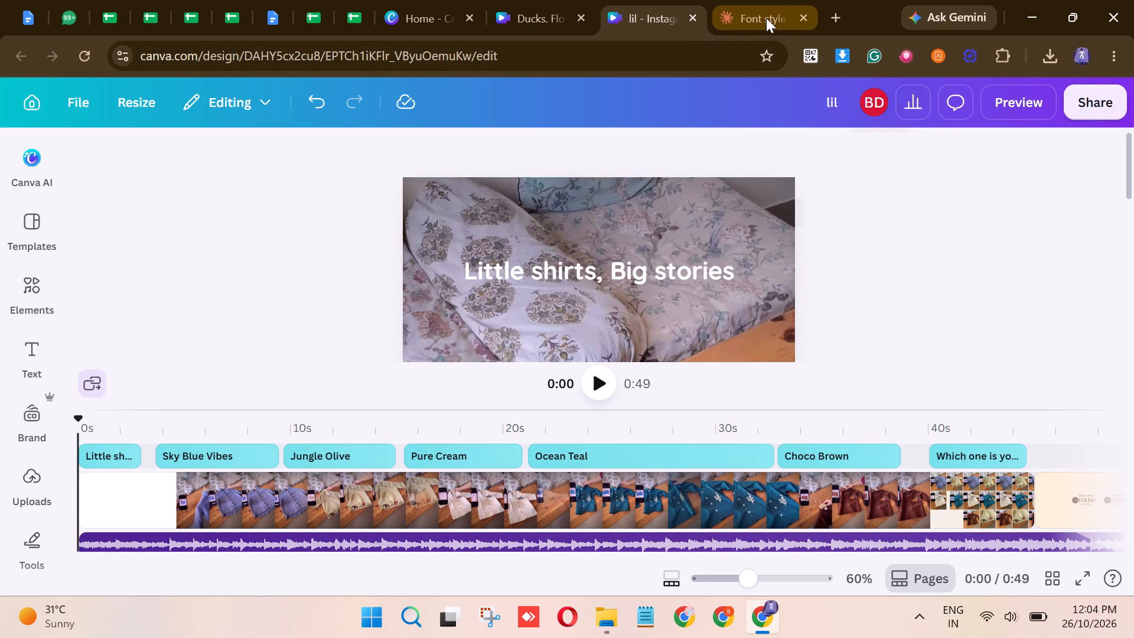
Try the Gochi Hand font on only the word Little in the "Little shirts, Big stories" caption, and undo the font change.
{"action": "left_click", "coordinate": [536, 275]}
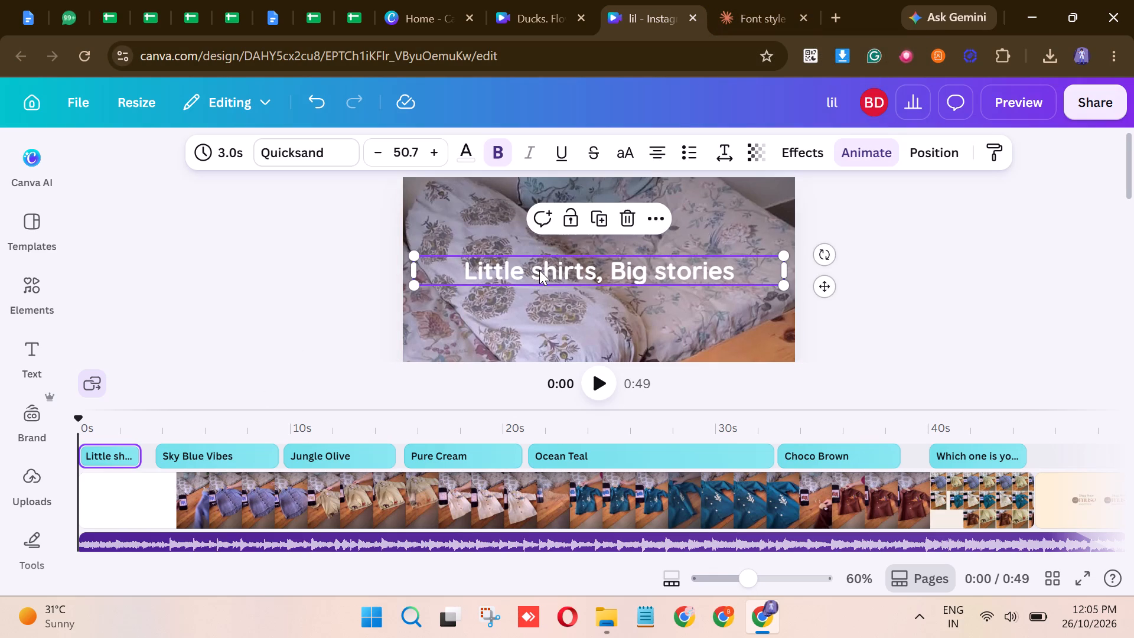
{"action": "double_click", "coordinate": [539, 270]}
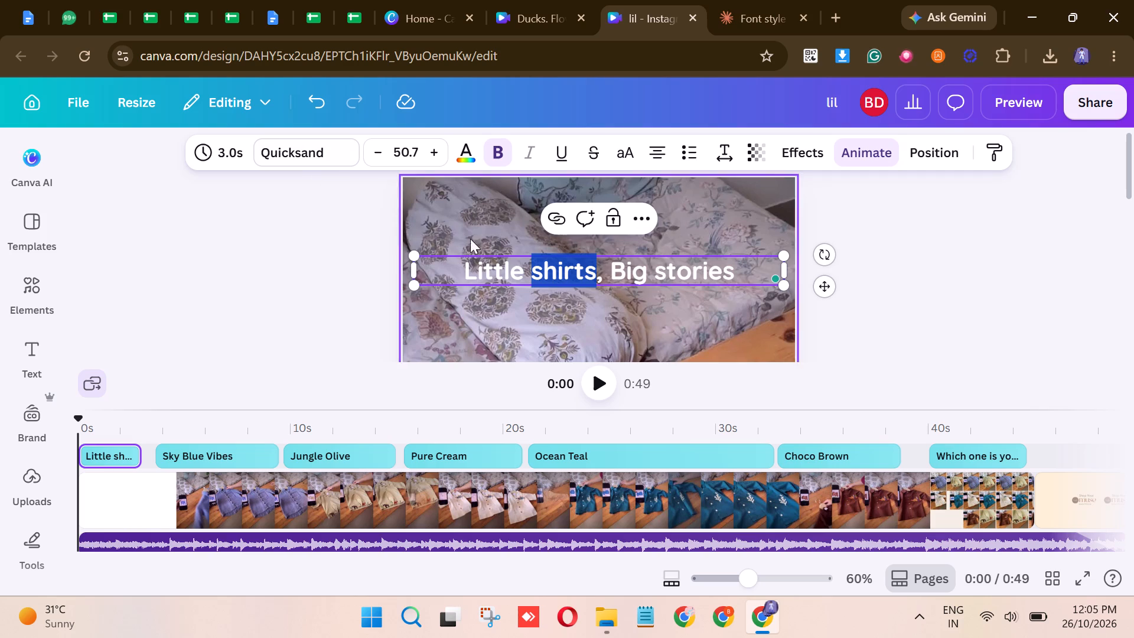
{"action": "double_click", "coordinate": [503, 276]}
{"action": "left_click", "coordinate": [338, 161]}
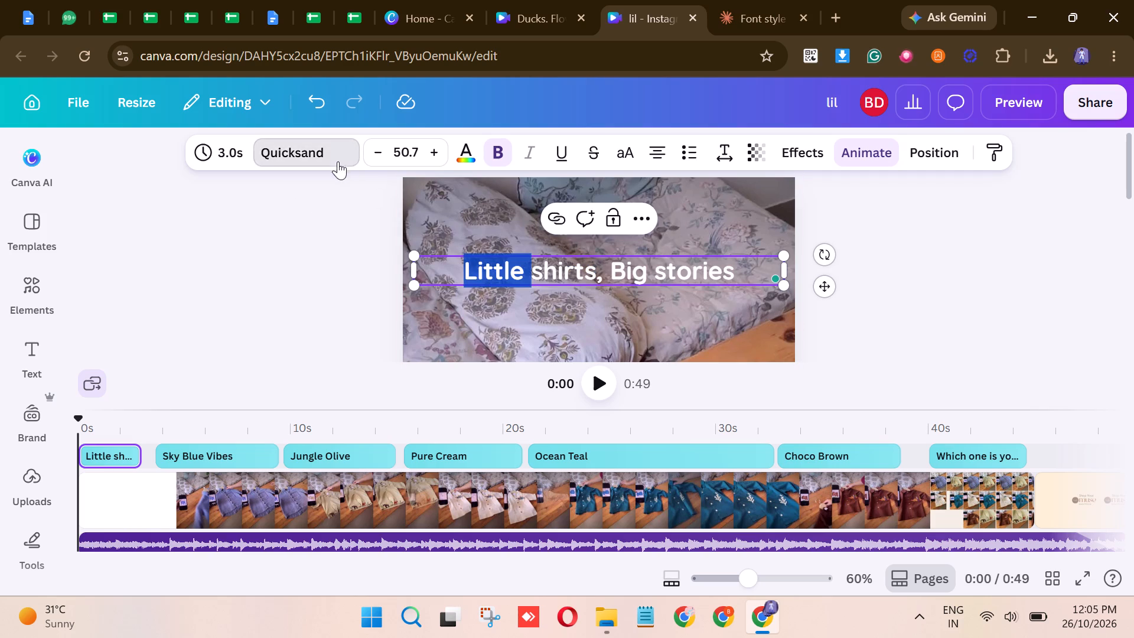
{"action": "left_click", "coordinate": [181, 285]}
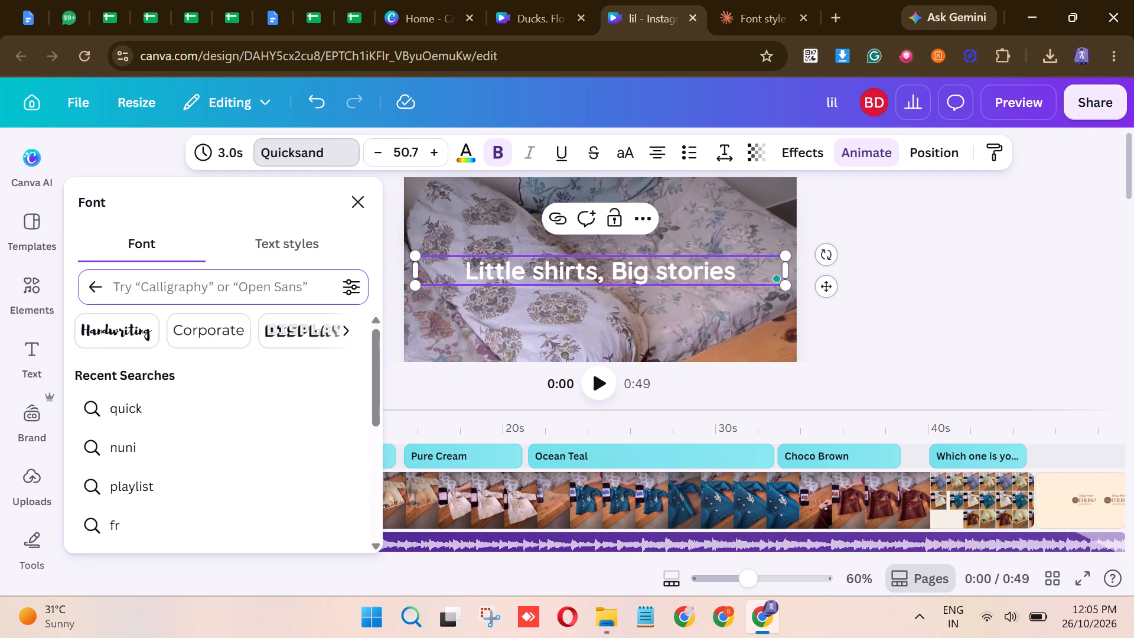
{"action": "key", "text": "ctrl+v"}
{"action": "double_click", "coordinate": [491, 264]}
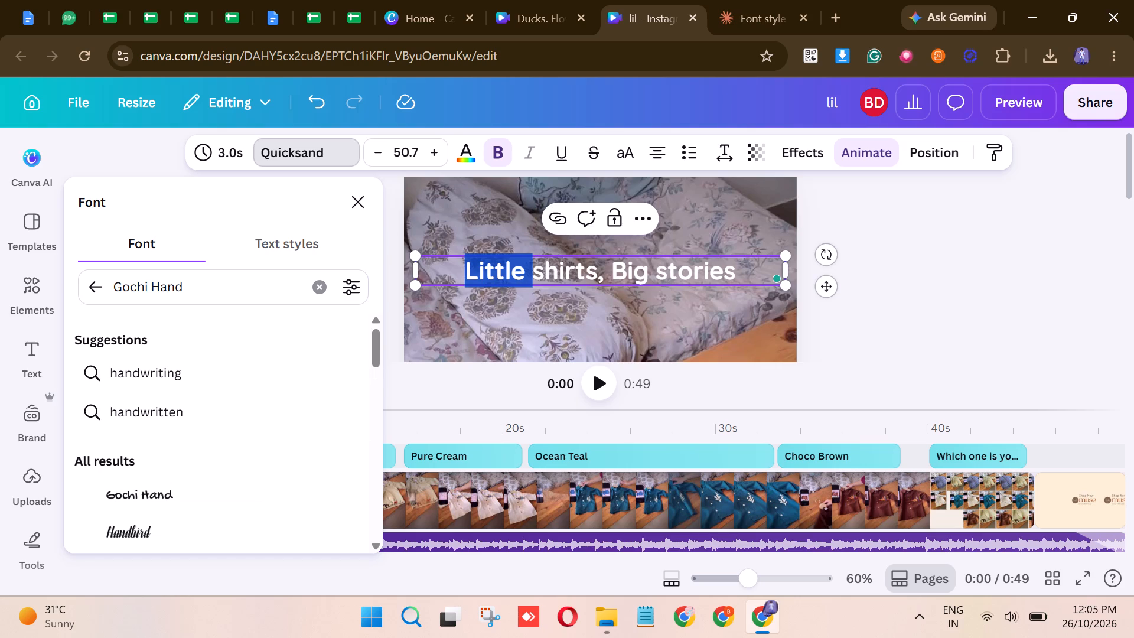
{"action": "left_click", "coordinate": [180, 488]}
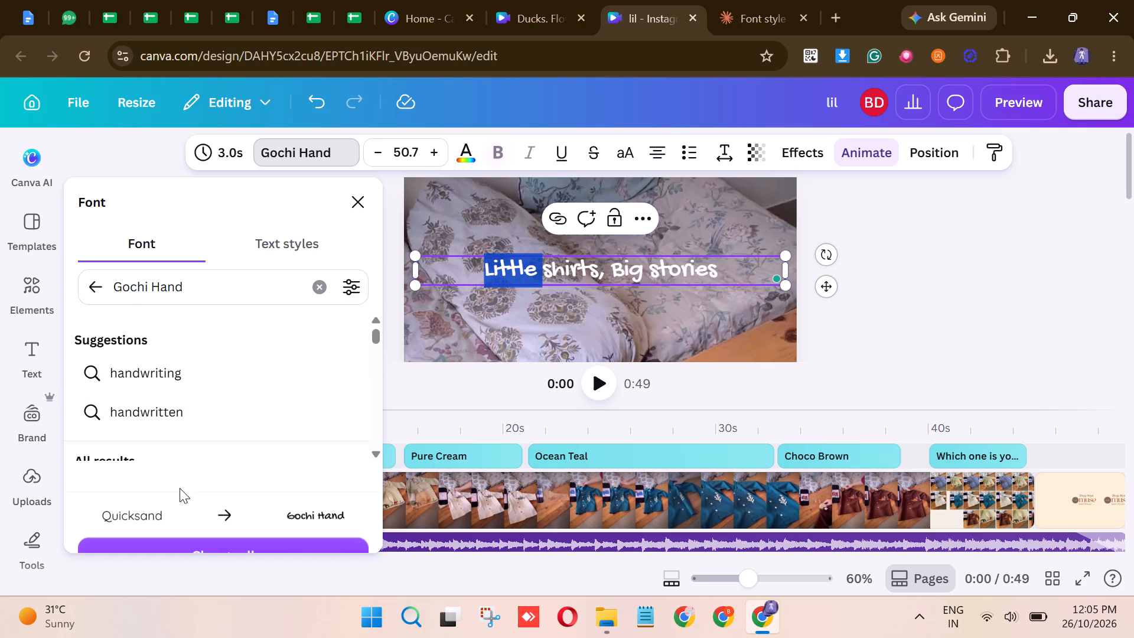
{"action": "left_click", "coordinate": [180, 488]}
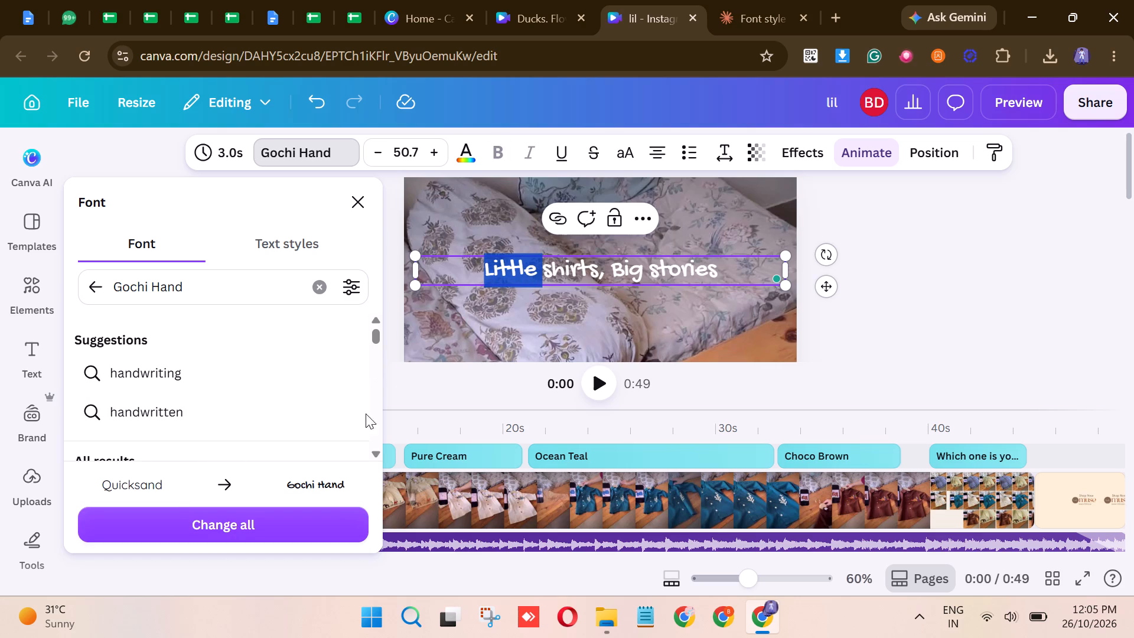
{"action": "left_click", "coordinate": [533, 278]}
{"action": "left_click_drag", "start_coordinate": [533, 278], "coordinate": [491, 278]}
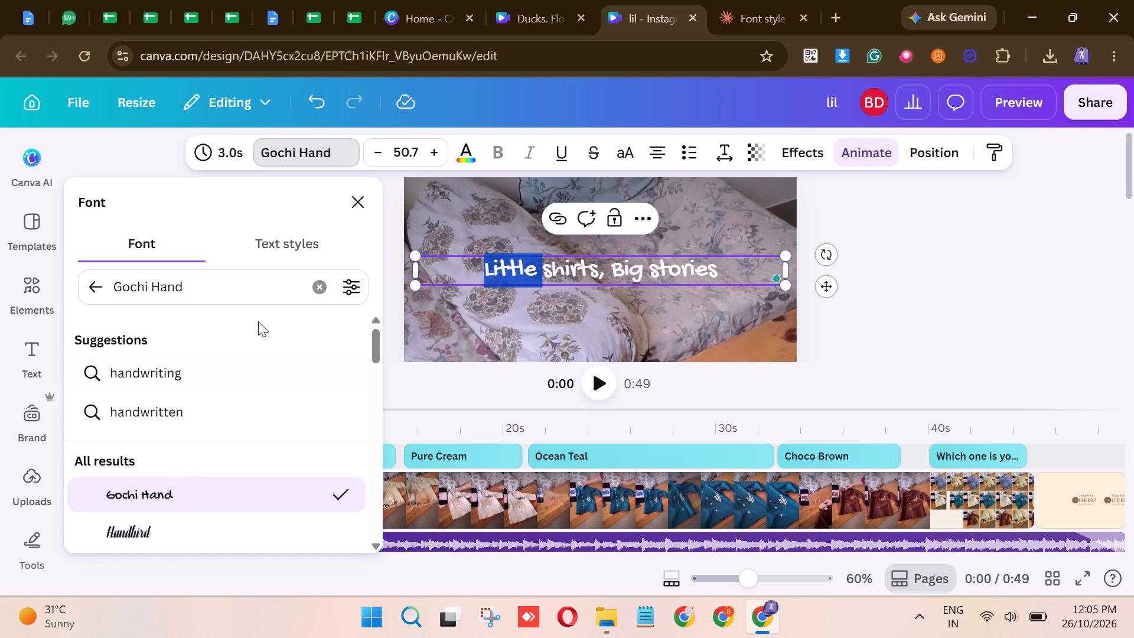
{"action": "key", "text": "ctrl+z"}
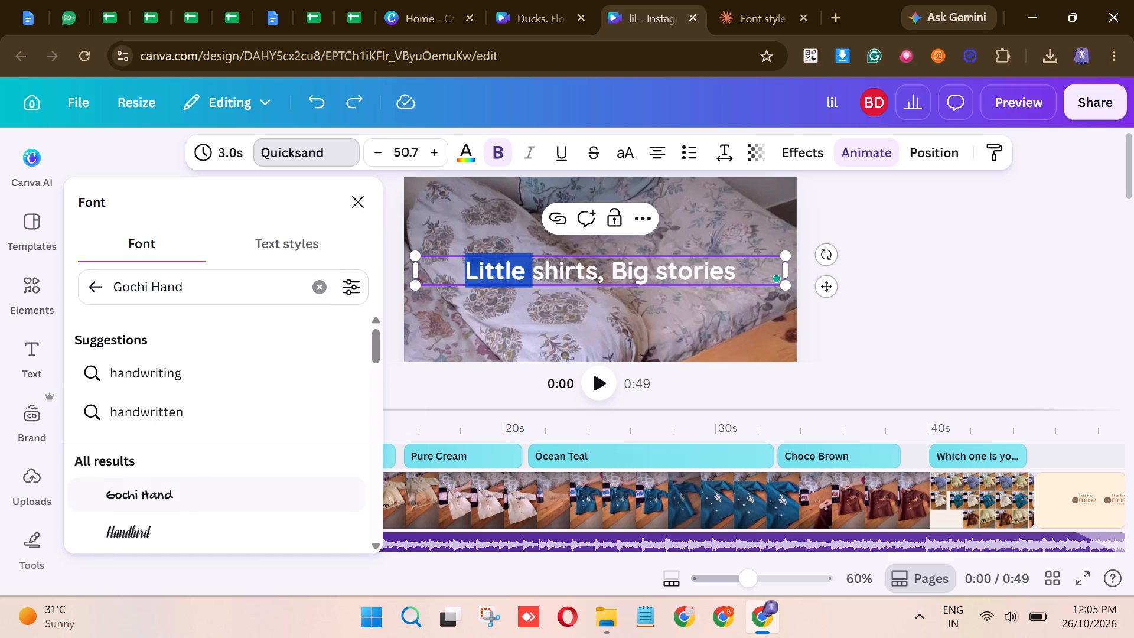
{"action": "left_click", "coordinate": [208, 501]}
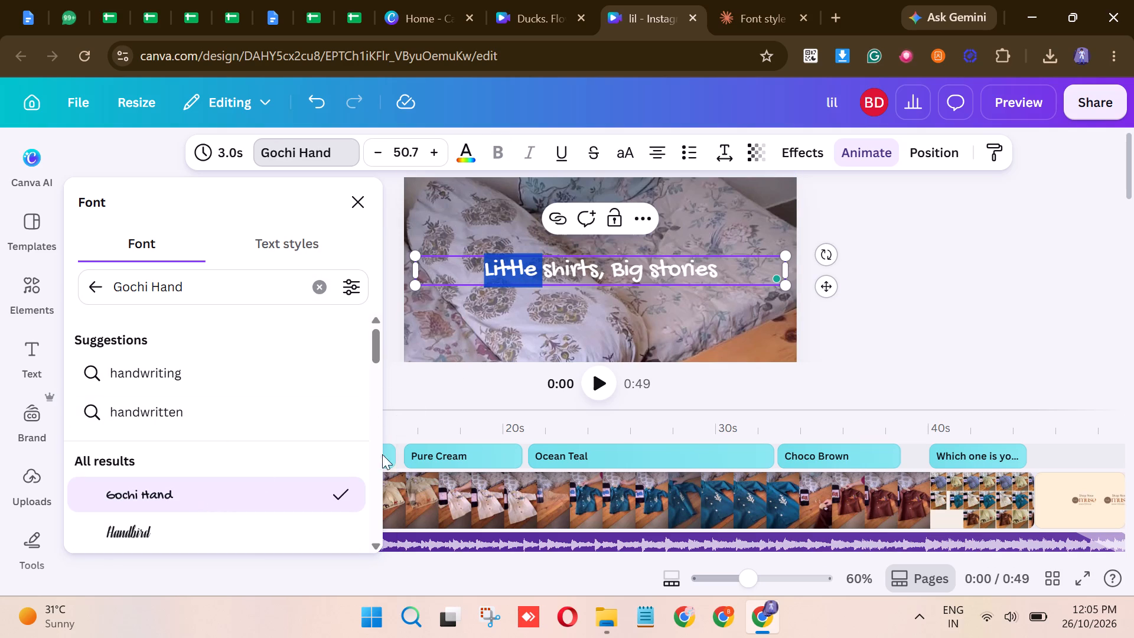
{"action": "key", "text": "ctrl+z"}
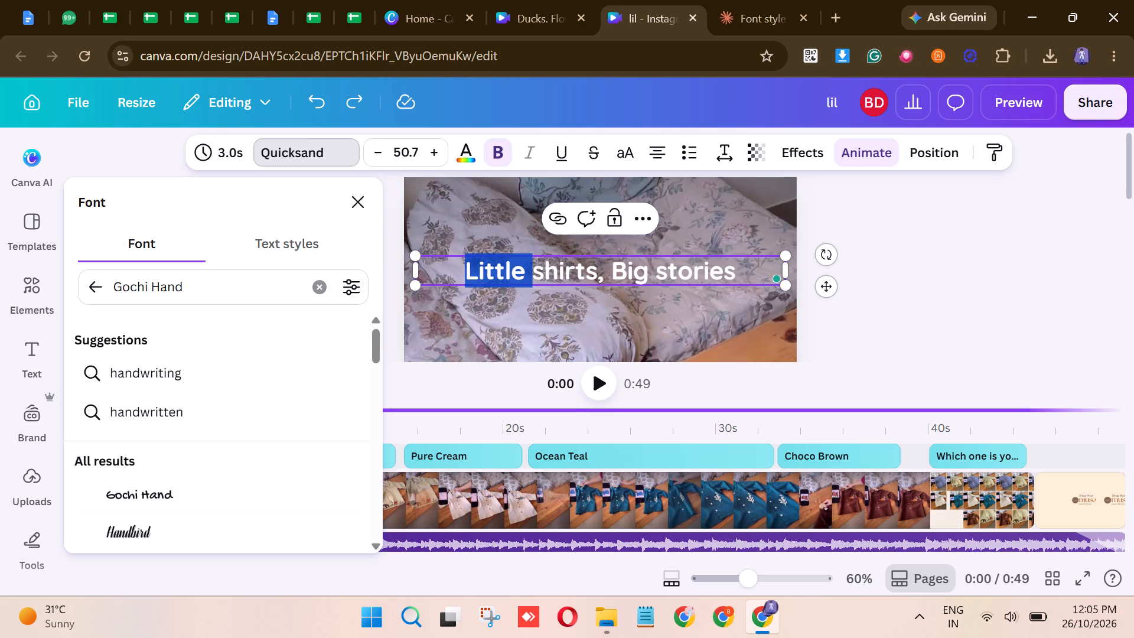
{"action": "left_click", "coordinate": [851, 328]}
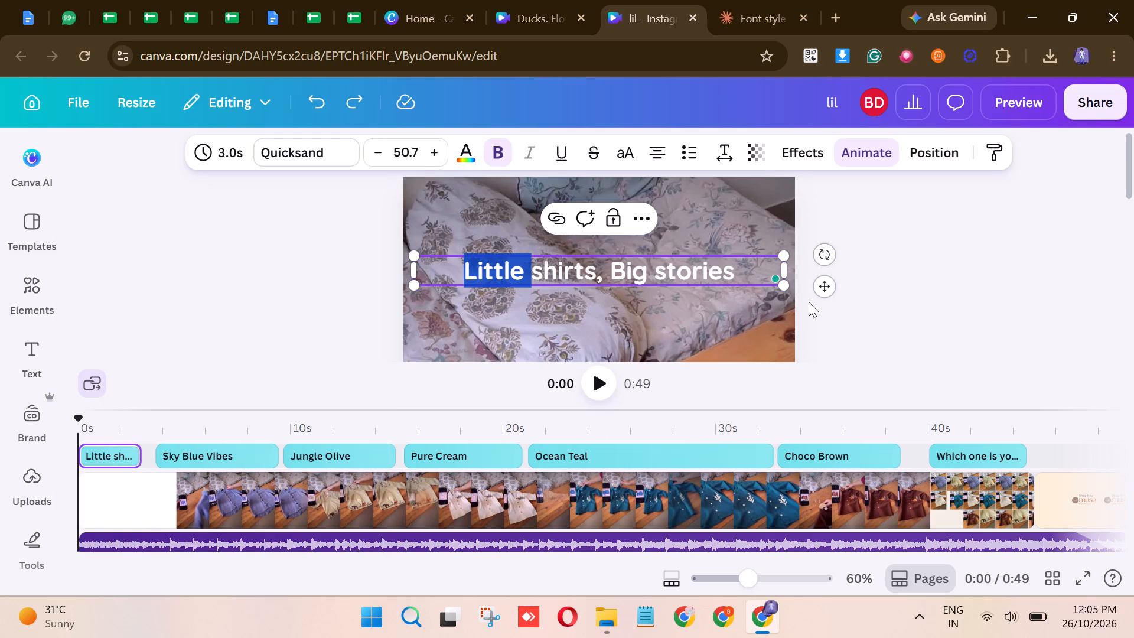
Duplicate the "Little shirts, Big stories" caption three times, stacking the copies at even spacing below the original.
{"action": "left_click", "coordinate": [1009, 235]}
{"action": "left_click", "coordinate": [524, 272]}
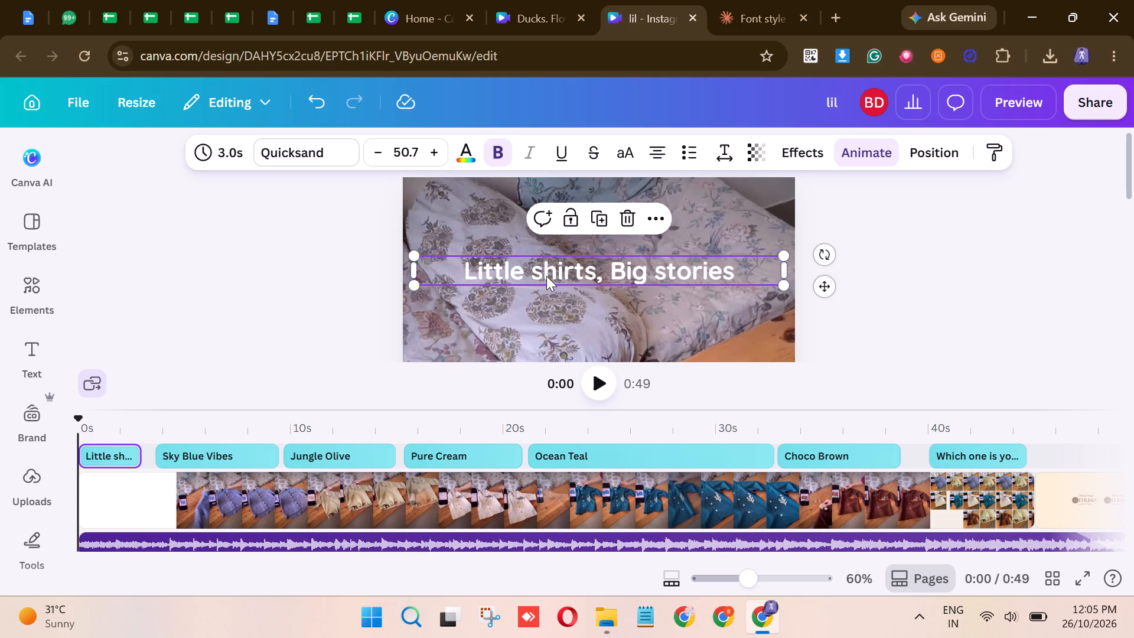
{"action": "left_click", "coordinate": [546, 276]}
{"action": "left_click", "coordinate": [885, 241]}
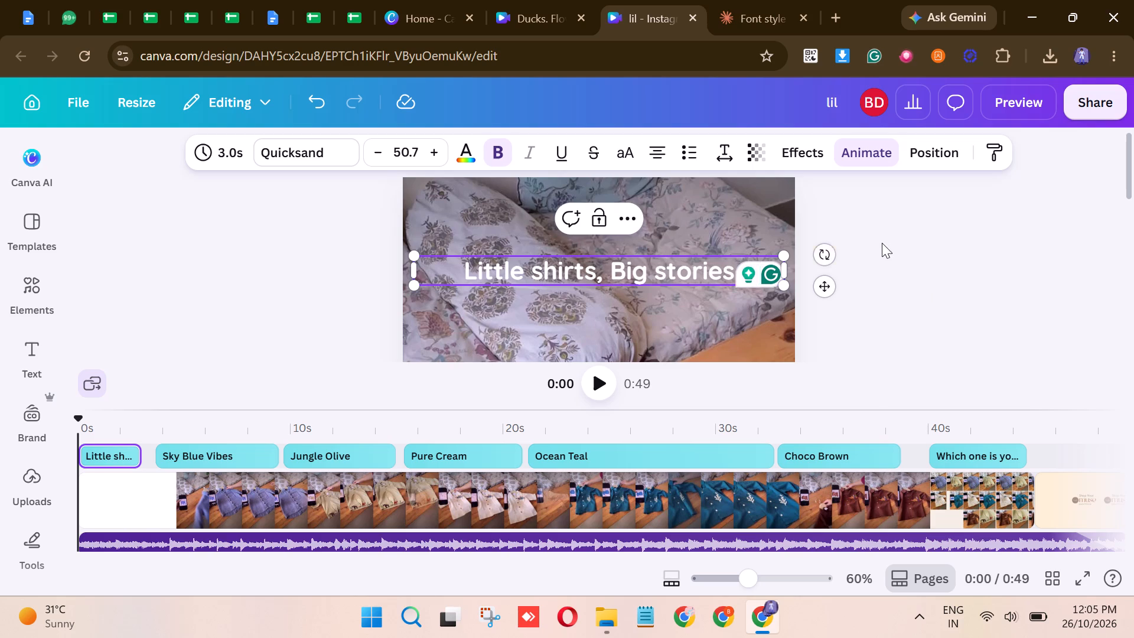
{"action": "left_click", "coordinate": [623, 266]}
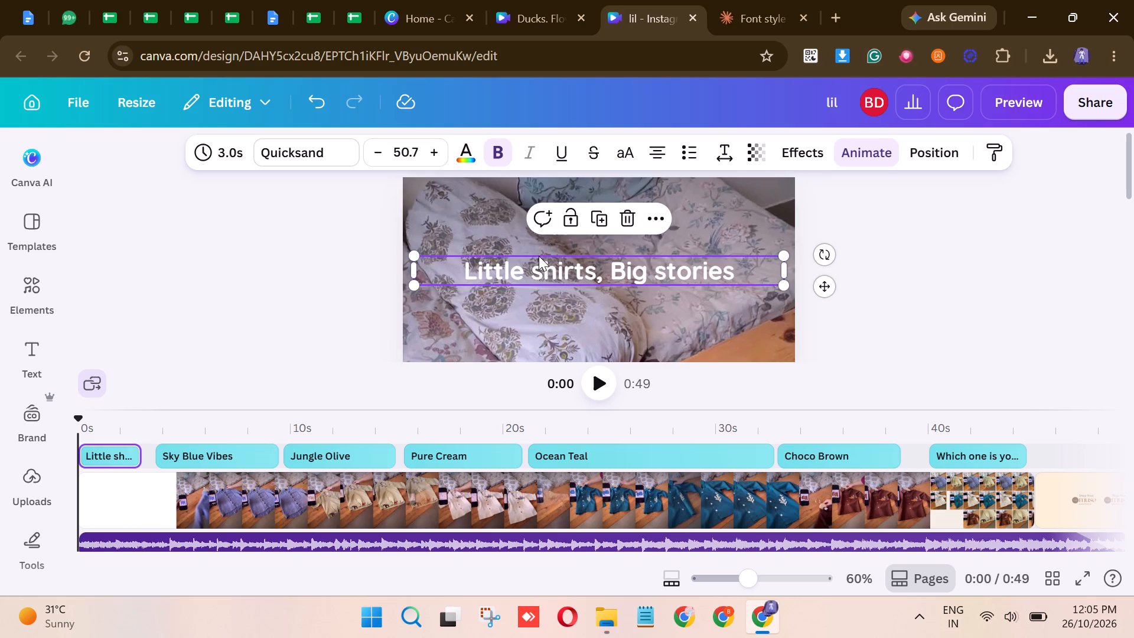
{"action": "left_click", "coordinate": [590, 215]}
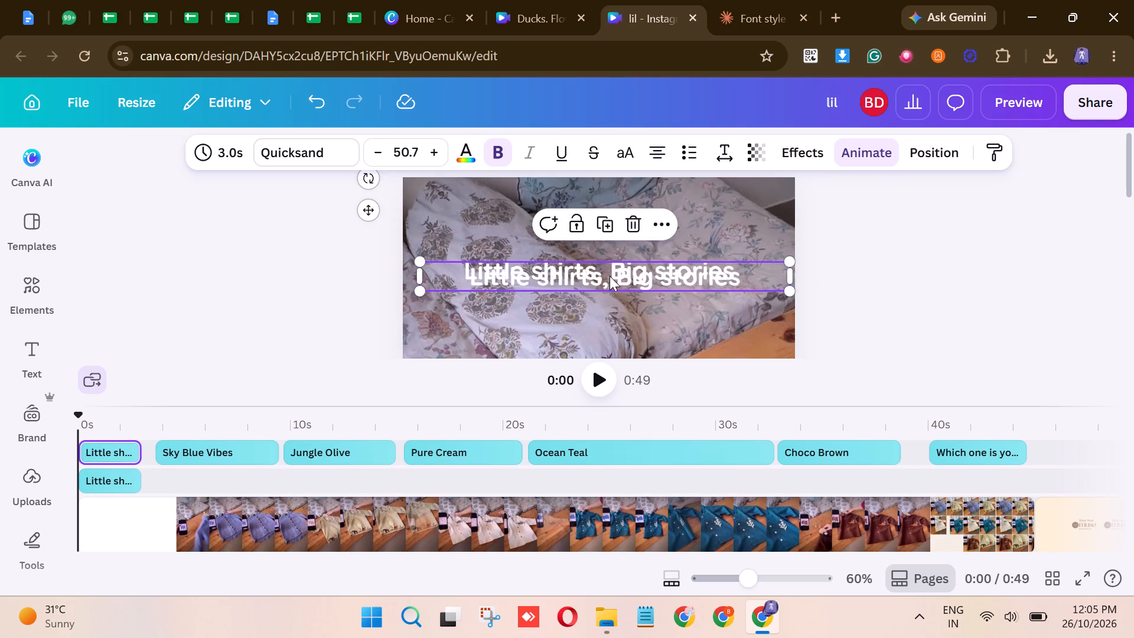
{"action": "left_click_drag", "start_coordinate": [610, 274], "coordinate": [606, 309]}
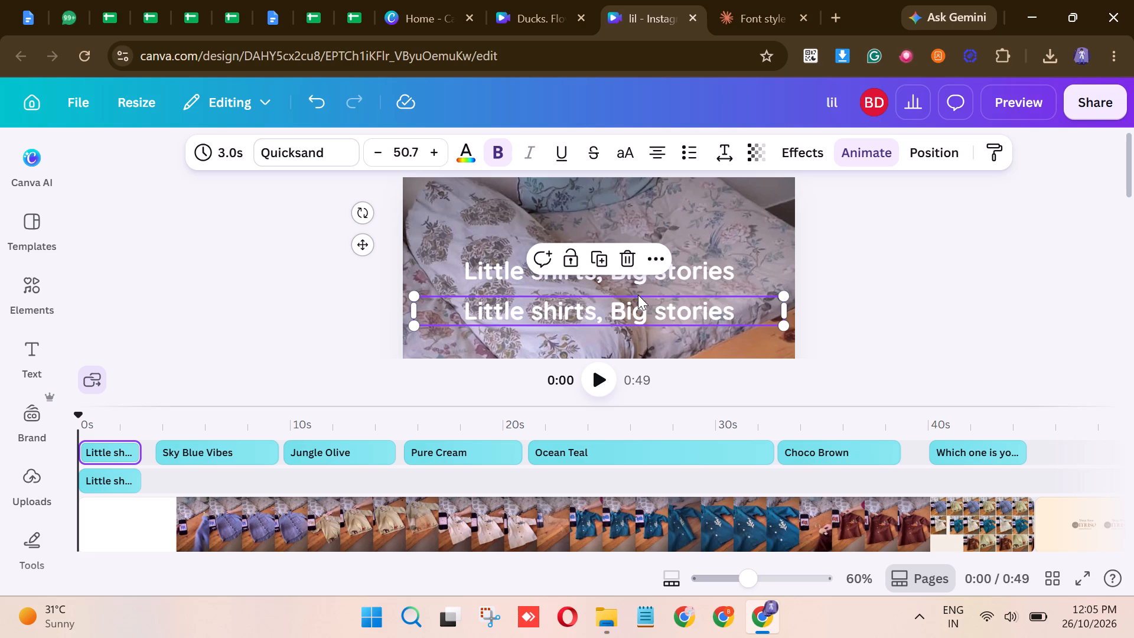
{"action": "left_click", "coordinate": [608, 255]}
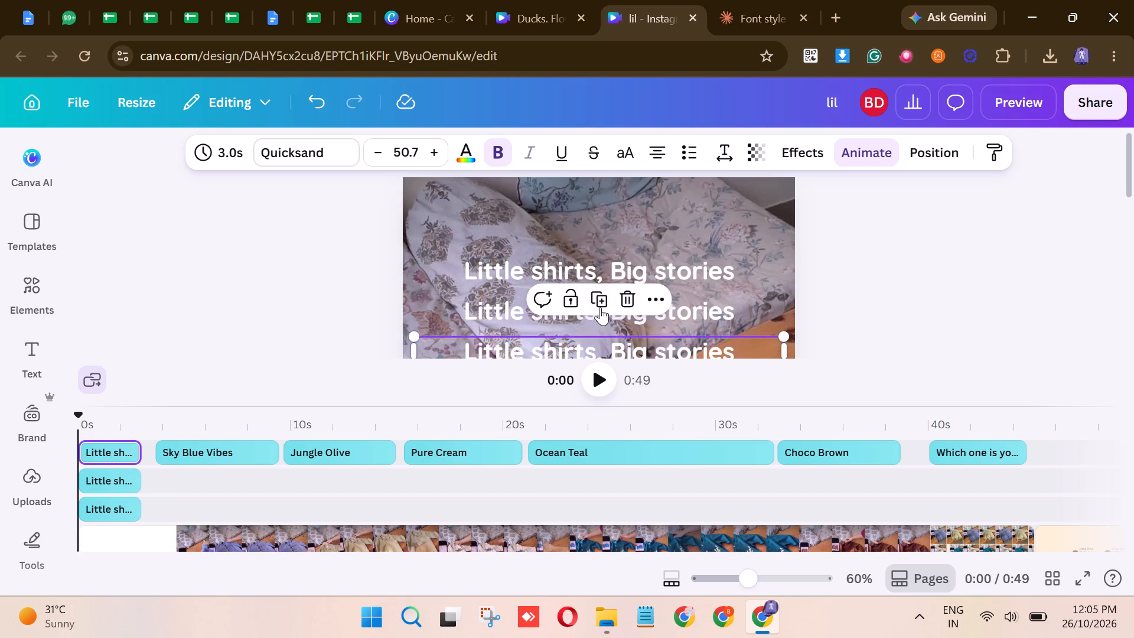
{"action": "left_click", "coordinate": [600, 301]}
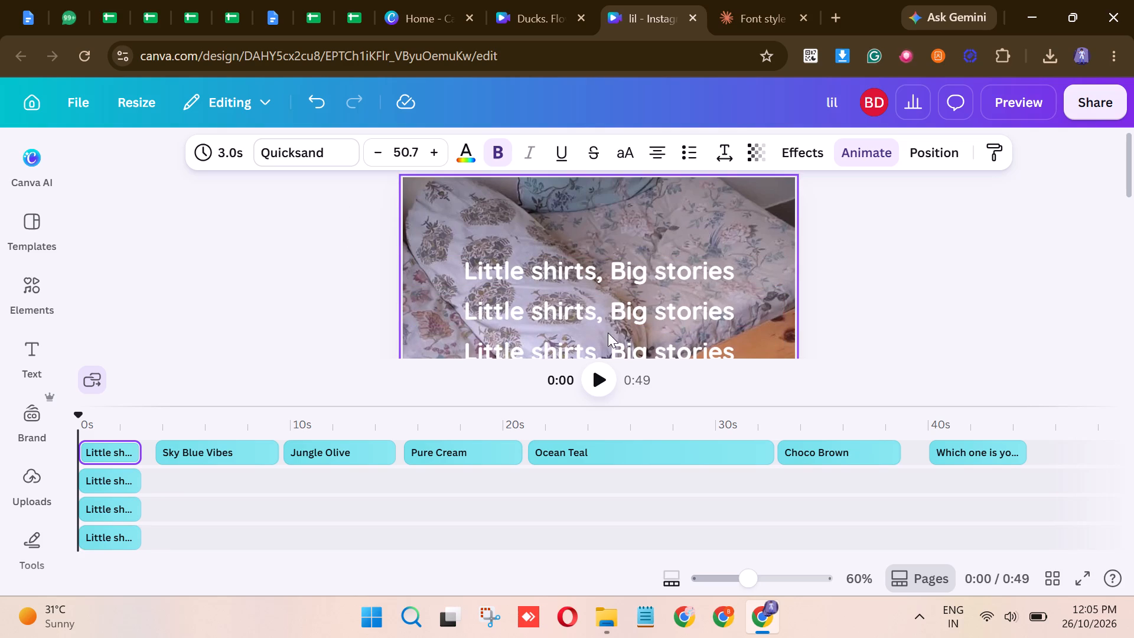
Shorten the topmost "Little shirts, Big stories" caption to just the word "Little".
{"action": "scroll", "coordinate": [608, 333], "scroll_direction": "down", "scroll_amount": 1}
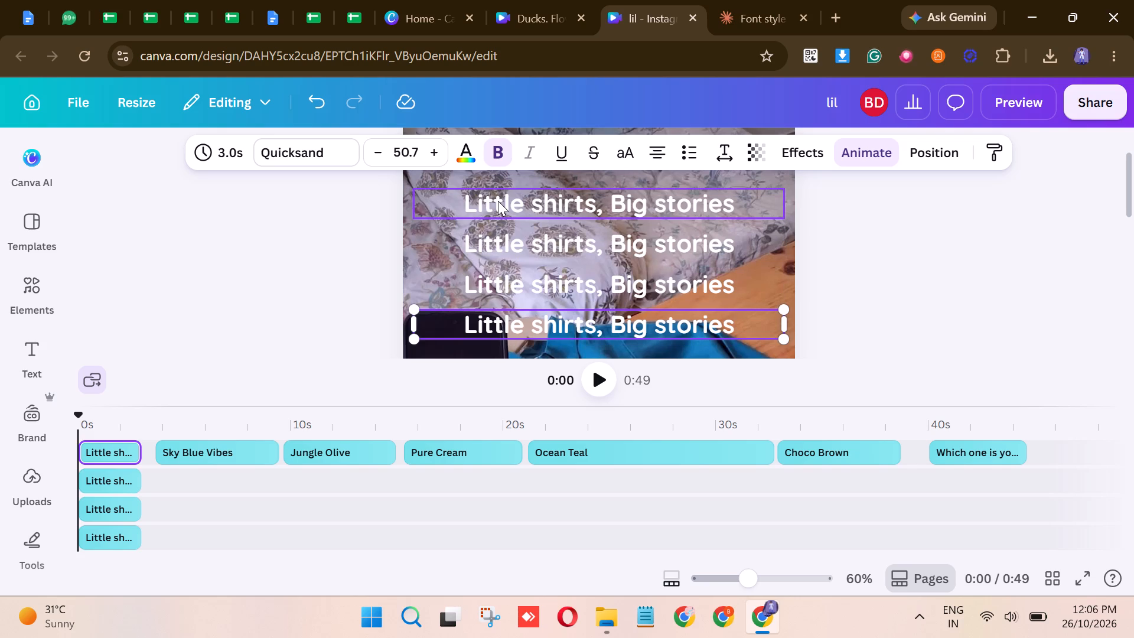
{"action": "left_click", "coordinate": [498, 201]}
{"action": "left_click", "coordinate": [743, 197]}
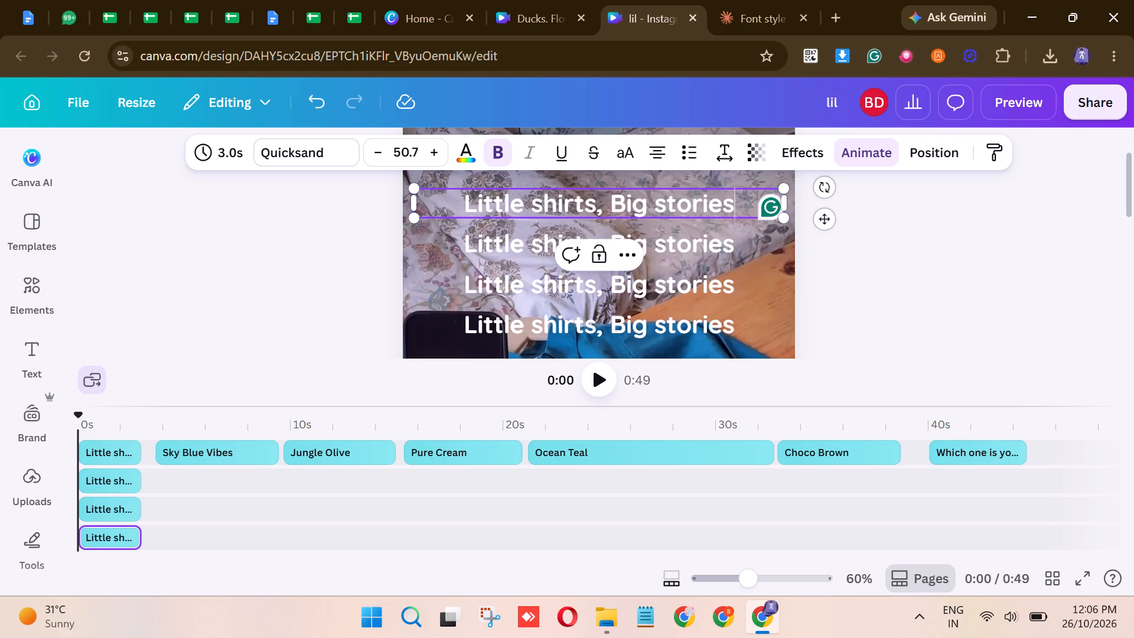
{"action": "key", "text": "BackSpace"}
{"action": "key", "text": "BackSpace"}
{"action": "key", "text": "BackSpace"}
{"action": "key", "text": "BackSpace"}
{"action": "key", "text": "BackSpace"}
{"action": "key", "text": "BackSpace"}
{"action": "key", "text": "BackSpace"}
{"action": "key", "text": "BackSpace"}
{"action": "key", "text": "BackSpace"}
{"action": "key", "text": "BackSpace"}
{"action": "key", "text": "BackSpace"}
{"action": "key", "text": "BackSpace"}
{"action": "key", "text": "BackSpace"}
{"action": "key", "text": "BackSpace"}
{"action": "key", "text": "BackSpace"}
{"action": "key", "text": "BackSpace"}
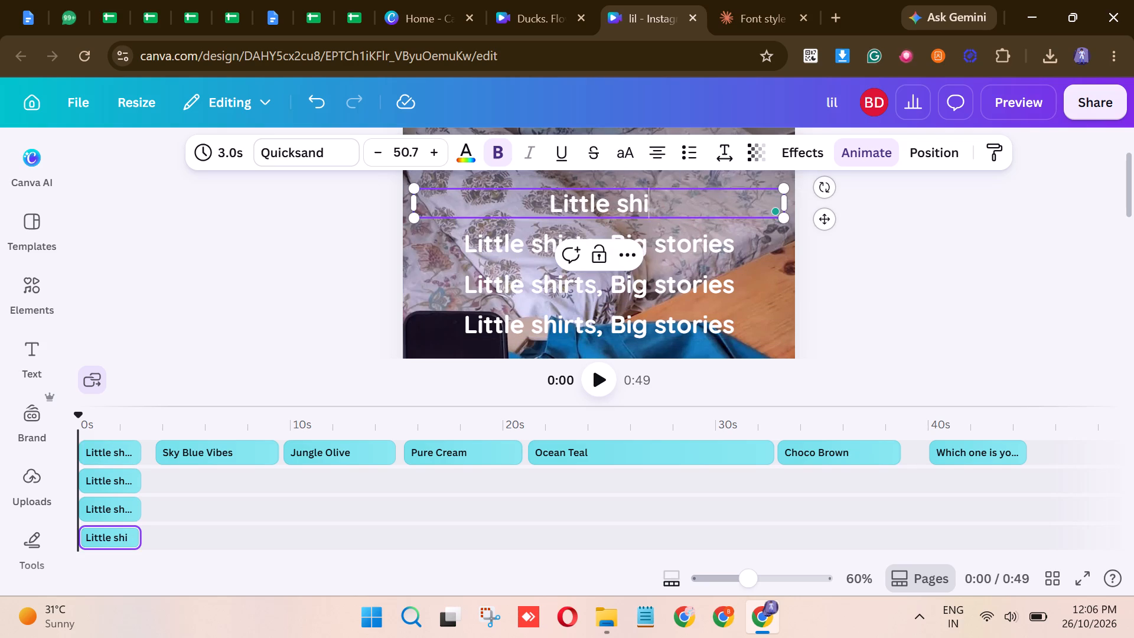
{"action": "key", "text": "BackSpace"}
{"action": "key", "text": "BackSpace"}
{"action": "key", "text": "BackSpace"}
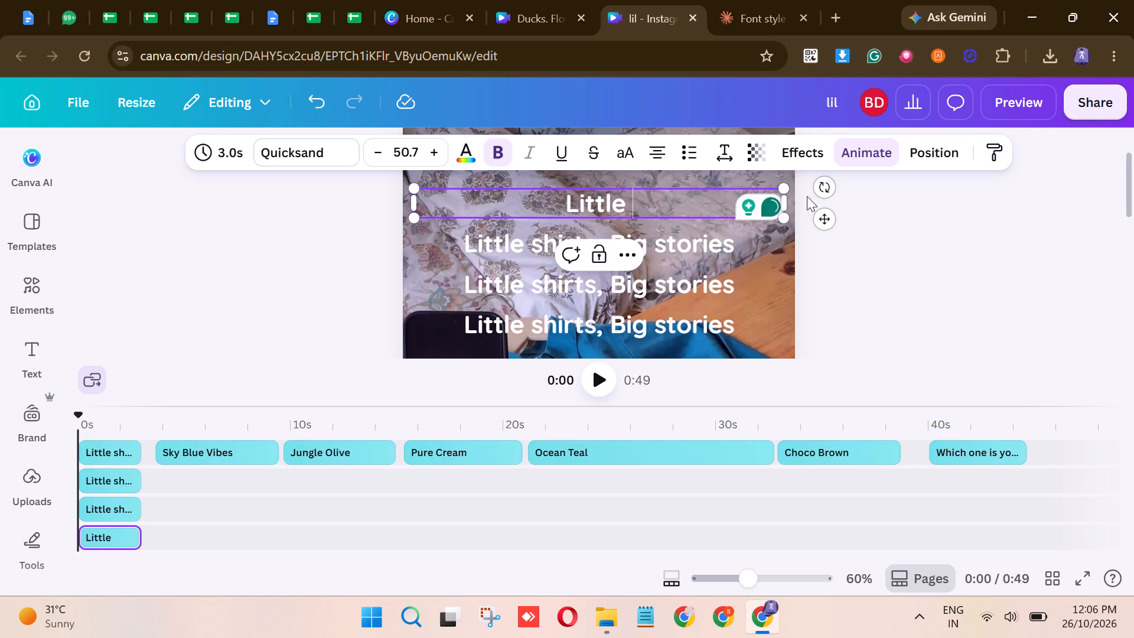
{"action": "key", "text": "BackSpace"}
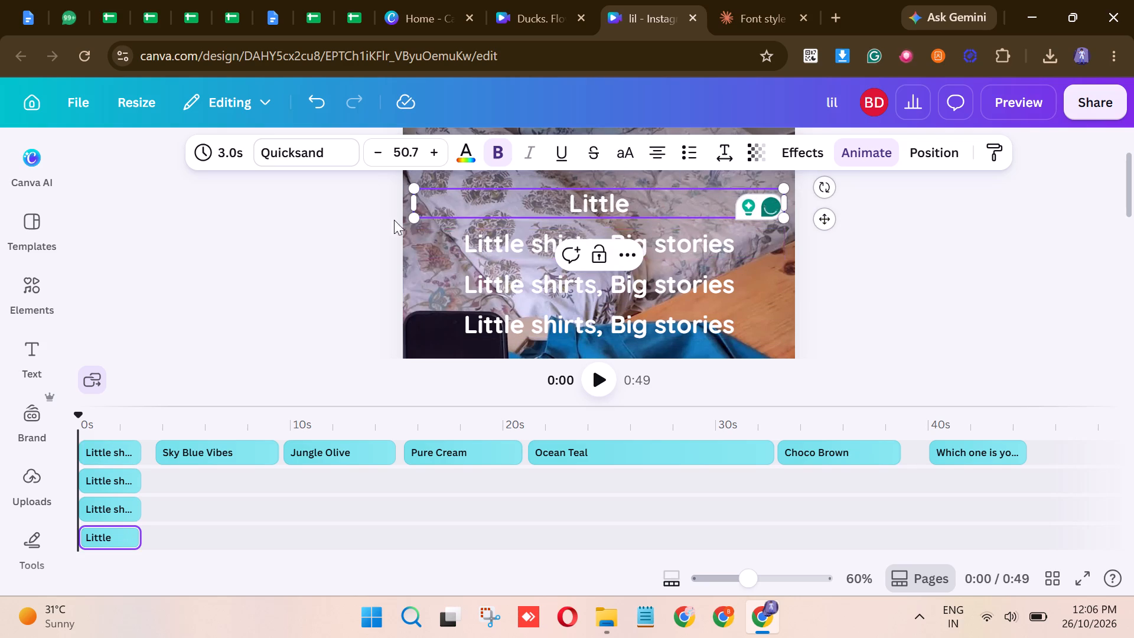
Narrow the "Little" text box from its left side until it fits tightly around the word.
{"action": "left_click_drag", "start_coordinate": [409, 203], "coordinate": [664, 202]}
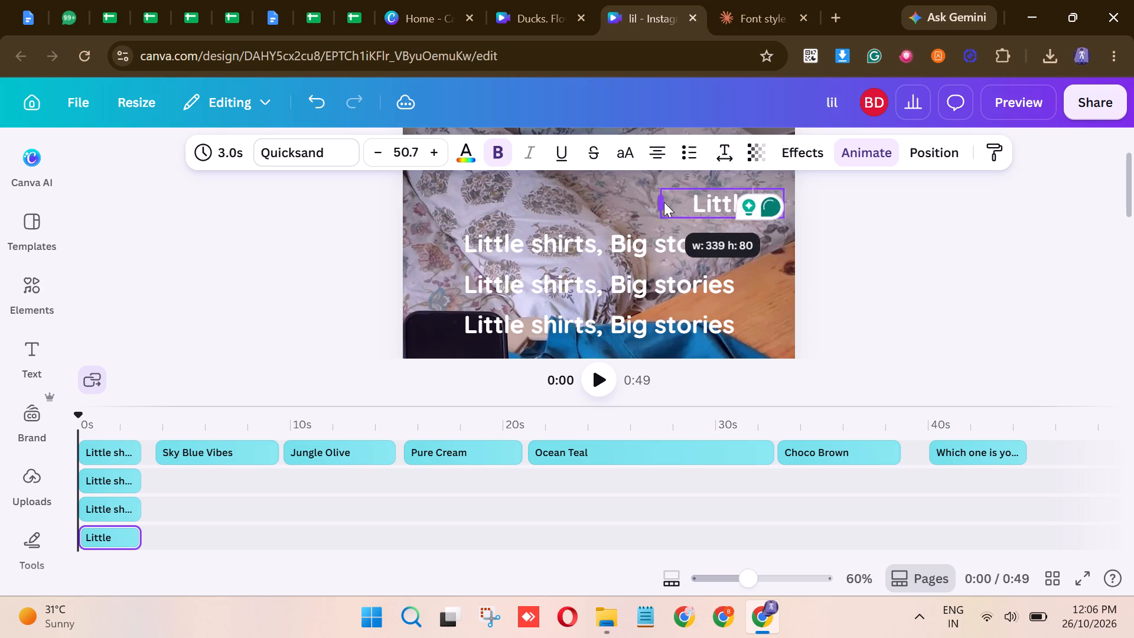
{"action": "left_click_drag", "start_coordinate": [664, 202], "coordinate": [715, 203]}
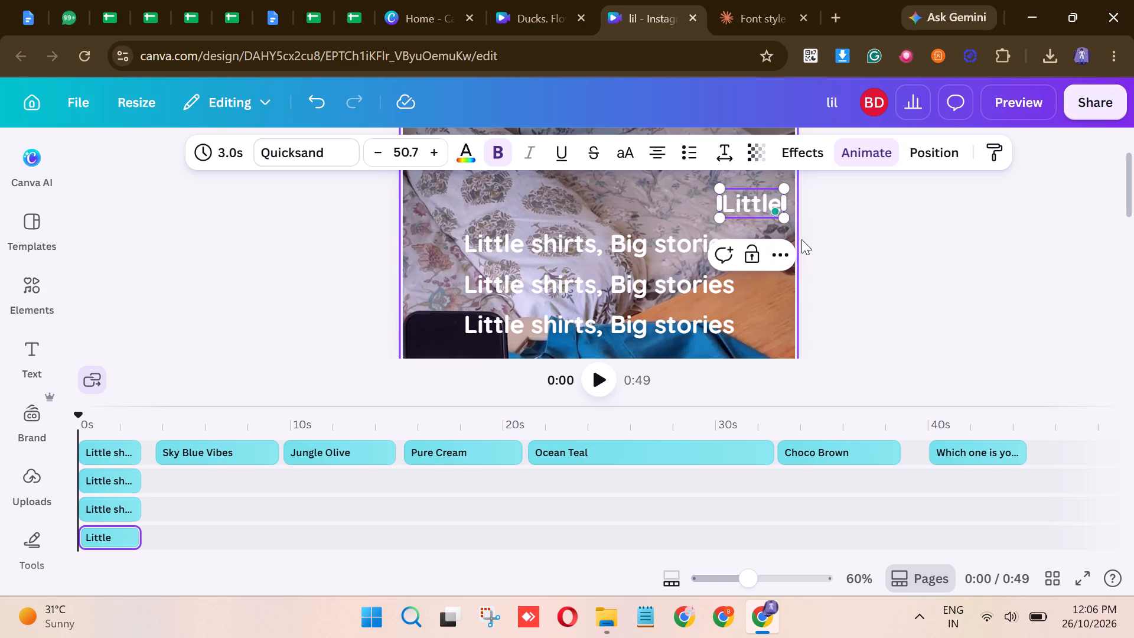
Move the "Little" text box left so it lines up above the start of the captions below.
{"action": "key", "text": "Left"}
{"action": "key", "text": "Left"}
{"action": "key", "text": "Left"}
{"action": "key", "text": "Left"}
{"action": "key", "text": "Left"}
{"action": "key", "text": "Left"}
{"action": "key", "text": "Left"}
{"action": "key", "text": "Left"}
{"action": "key", "text": "Left"}
{"action": "key", "text": "Left"}
{"action": "key", "text": "Left"}
{"action": "key", "text": "Left"}
{"action": "left_click", "coordinate": [839, 211]}
{"action": "left_click", "coordinate": [740, 209]}
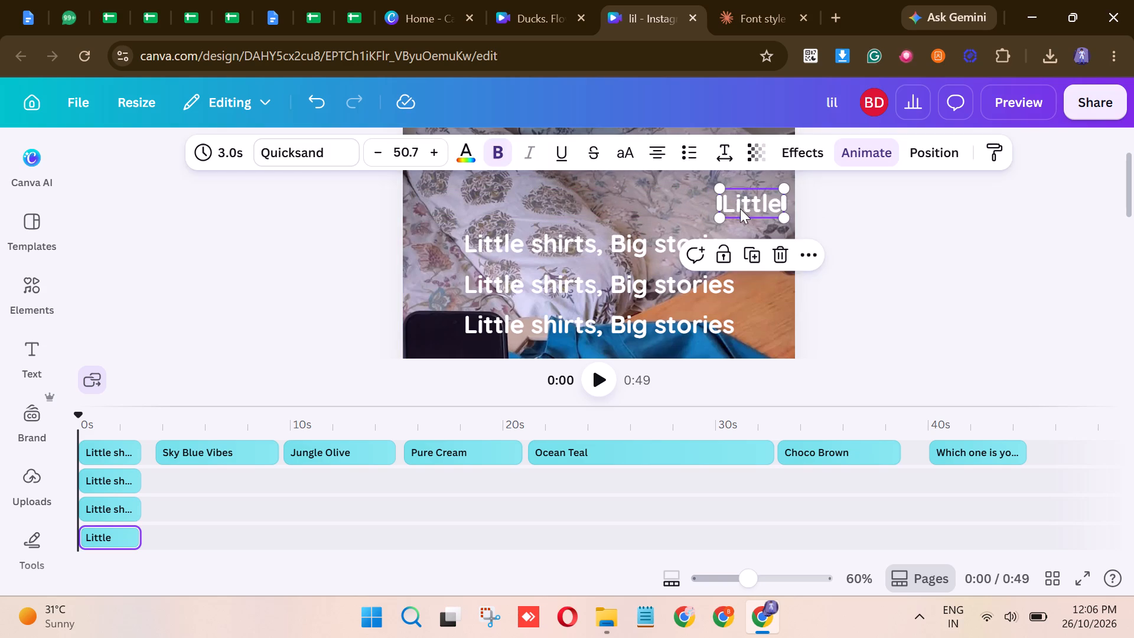
{"action": "key", "text": "Left"}
{"action": "key", "text": "Left"}
{"action": "key", "text": "Left"}
{"action": "key", "text": "Left"}
{"action": "key", "text": "Left"}
{"action": "key", "text": "Left"}
{"action": "key", "text": "Left"}
{"action": "key", "text": "Left"}
{"action": "key", "text": "Left"}
{"action": "key", "text": "Left"}
{"action": "key", "text": "Left"}
{"action": "key", "text": "Left"}
{"action": "key", "text": "Left"}
{"action": "key", "text": "Left"}
{"action": "key", "text": "Left"}
{"action": "key", "text": "Left"}
{"action": "key", "text": "Left"}
{"action": "key", "text": "Left"}
{"action": "key", "text": "Left"}
{"action": "key", "text": "Left"}
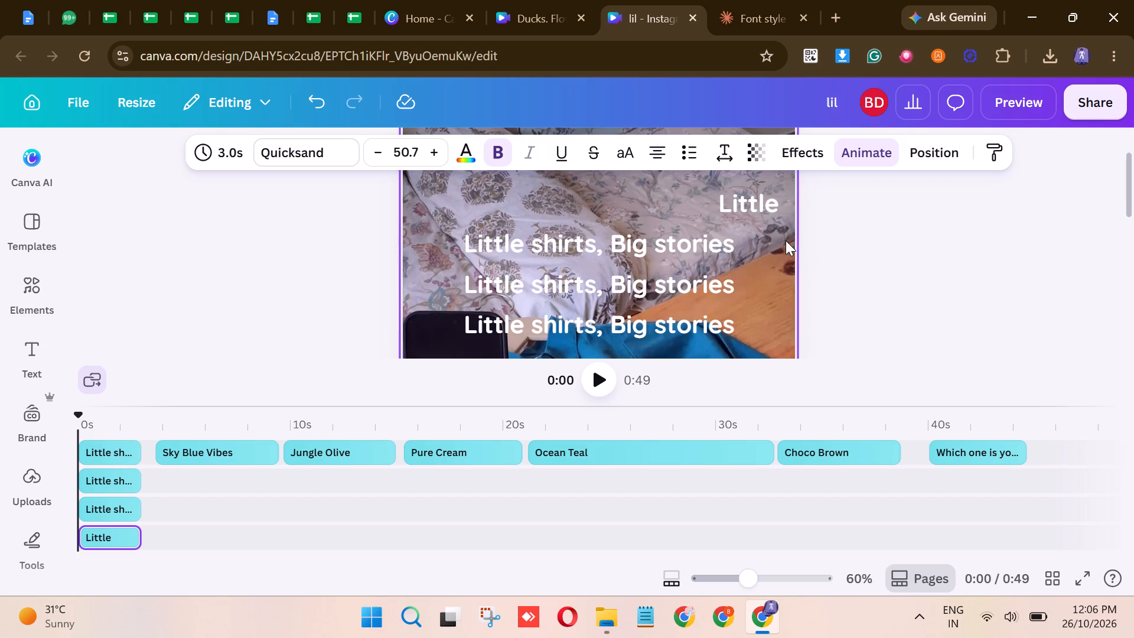
{"action": "left_click", "coordinate": [738, 202]}
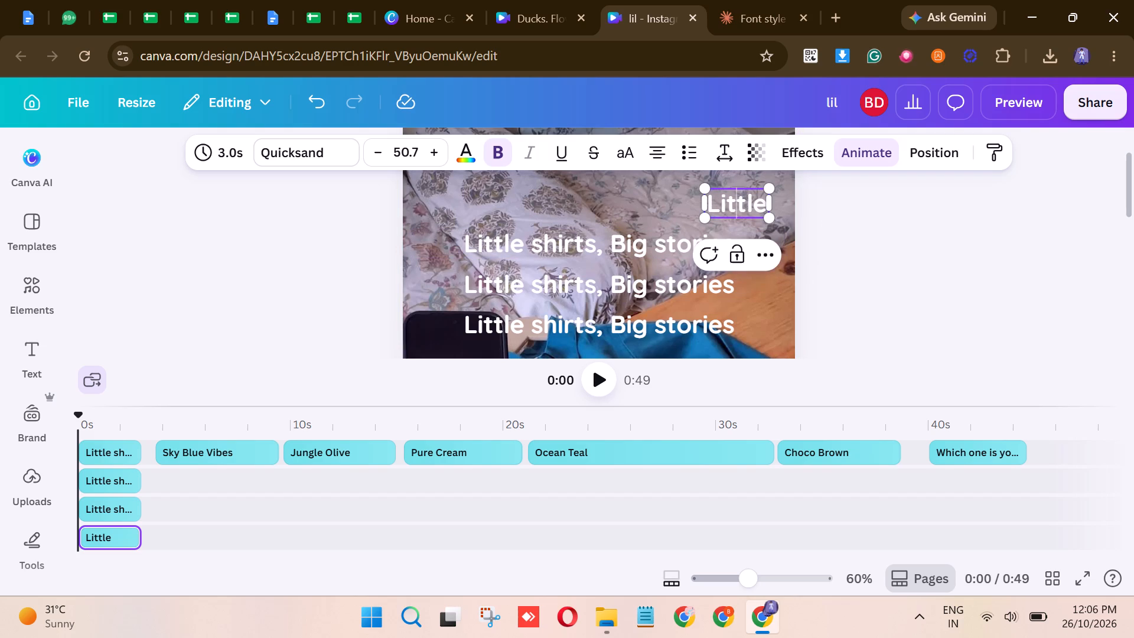
{"action": "left_click", "coordinate": [840, 198]}
{"action": "left_click", "coordinate": [737, 209]}
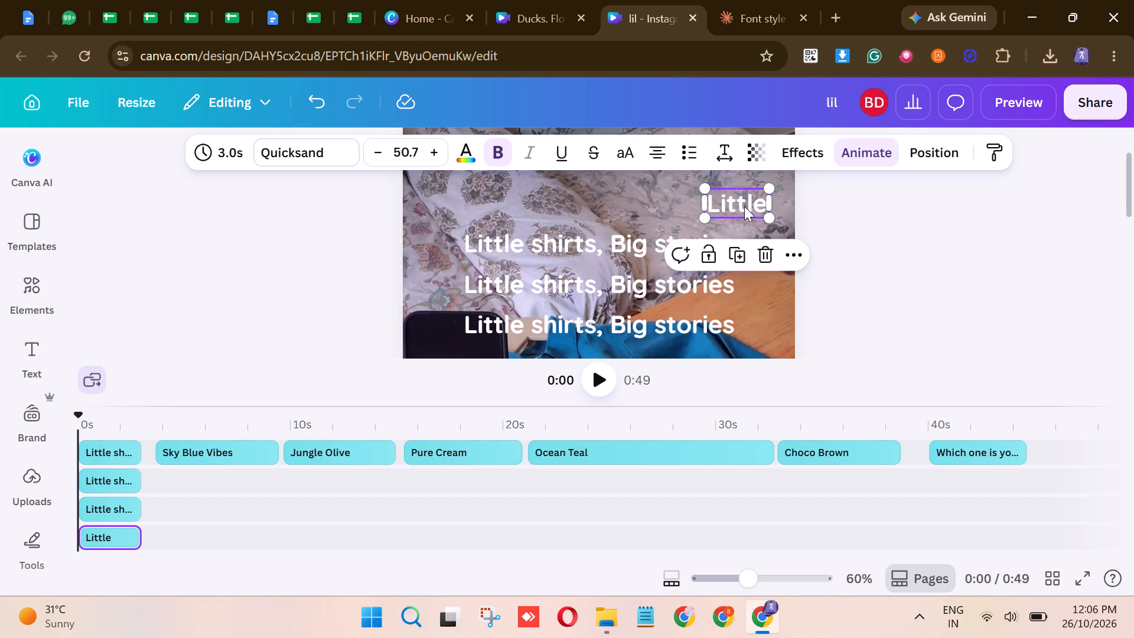
{"action": "scroll", "coordinate": [742, 203], "scroll_direction": "down", "scroll_amount": 1, "text": "ctrl"}
{"action": "scroll", "coordinate": [841, 232], "scroll_direction": "up", "scroll_amount": 1}
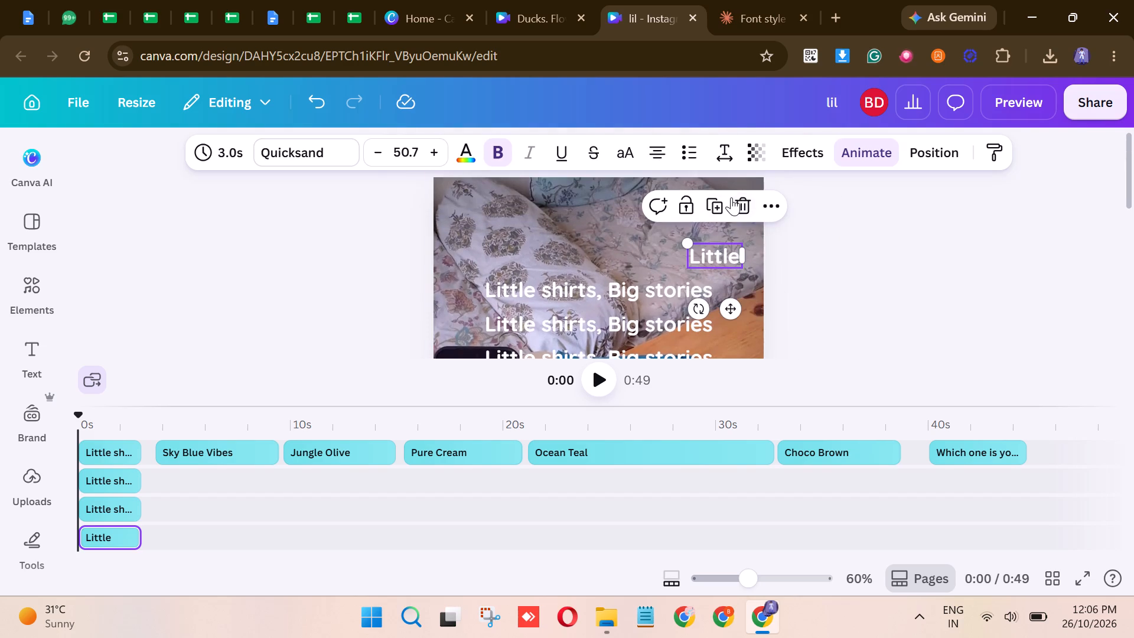
{"action": "left_click", "coordinate": [923, 198]}
{"action": "left_click", "coordinate": [719, 251]}
{"action": "left_click", "coordinate": [725, 312]}
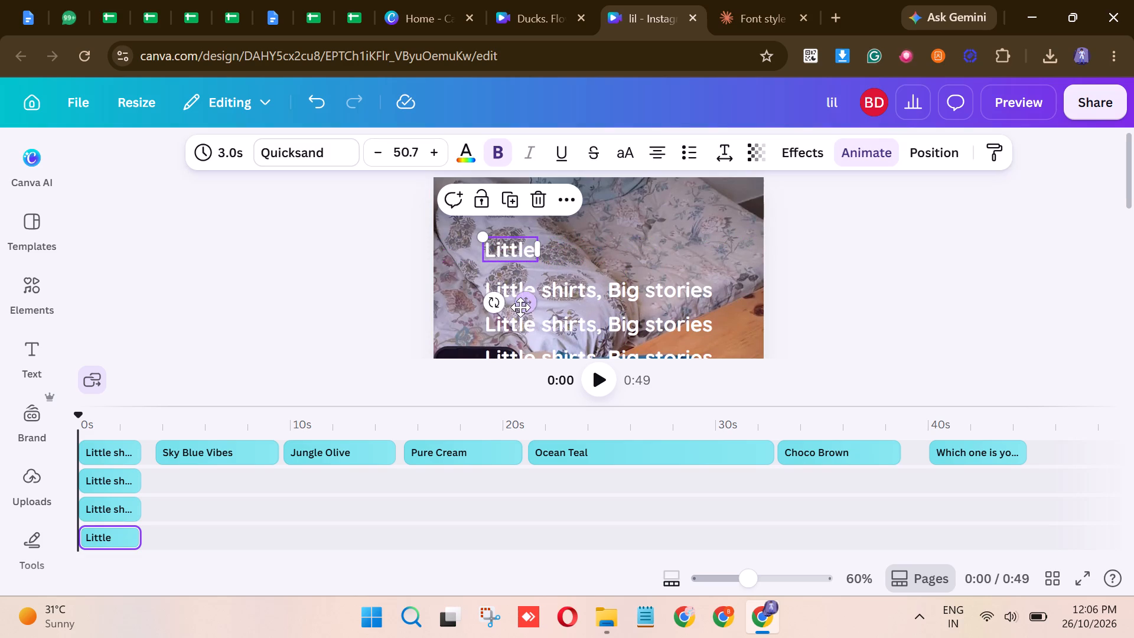
Shorten the second caption, directly below "Little", to just the word "shirts," including its comma.
{"action": "left_click", "coordinate": [607, 292]}
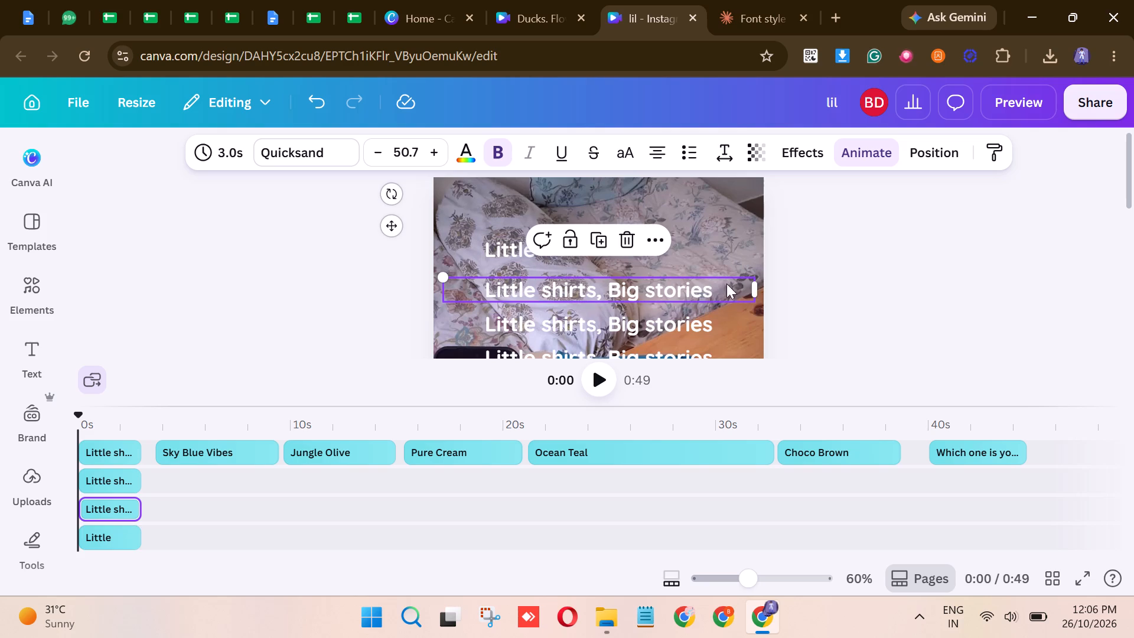
{"action": "double_click", "coordinate": [718, 292]}
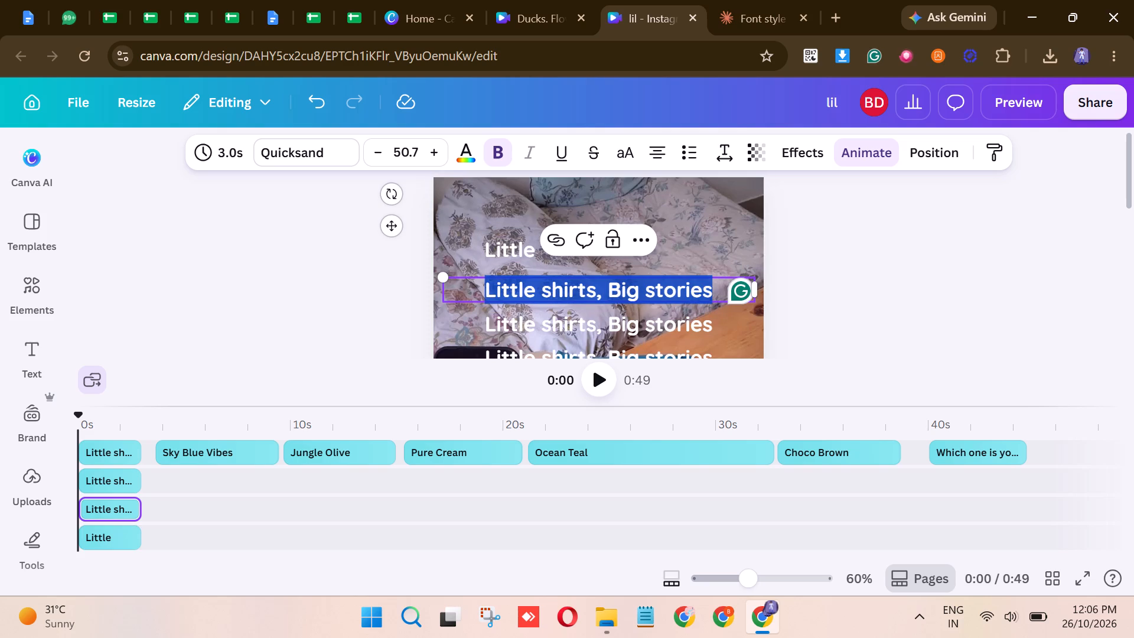
{"action": "left_click", "coordinate": [722, 291]}
{"action": "key", "text": "BackSpace"}
{"action": "key", "text": "BackSpace"}
{"action": "key", "text": "BackSpace"}
{"action": "key", "text": "BackSpace"}
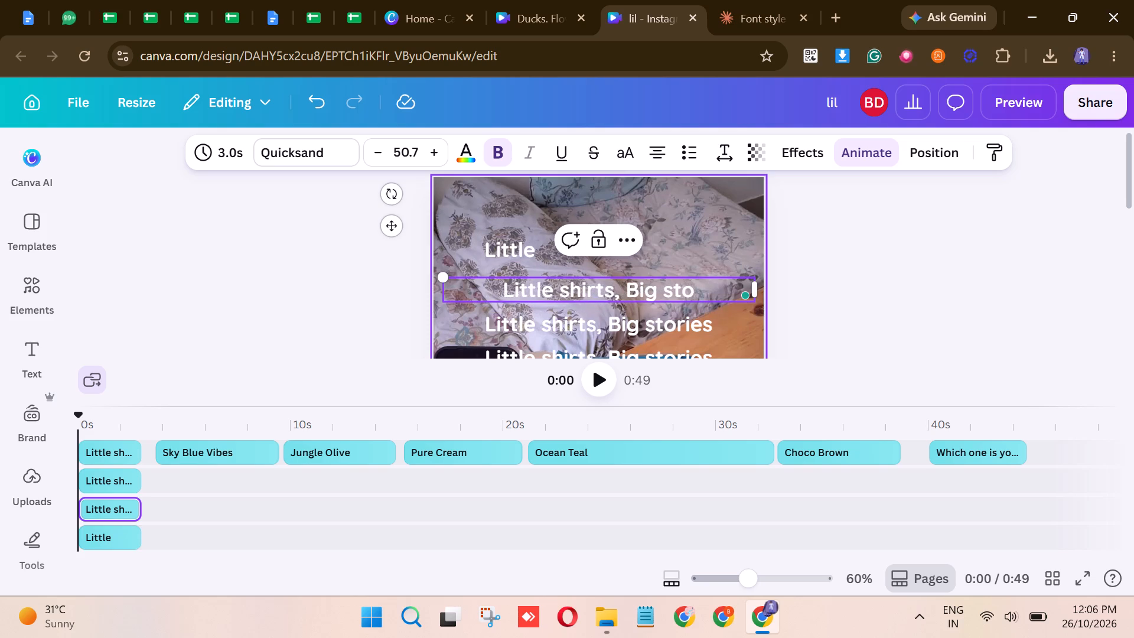
{"action": "key", "text": "BackSpace"}
{"action": "key", "text": "BackSpace"}
{"action": "key", "text": "BackSpace"}
{"action": "key", "text": "BackSpace"}
{"action": "key", "text": "BackSpace"}
{"action": "key", "text": "BackSpace"}
{"action": "key", "text": "BackSpace"}
{"action": "key", "text": "BackSpace"}
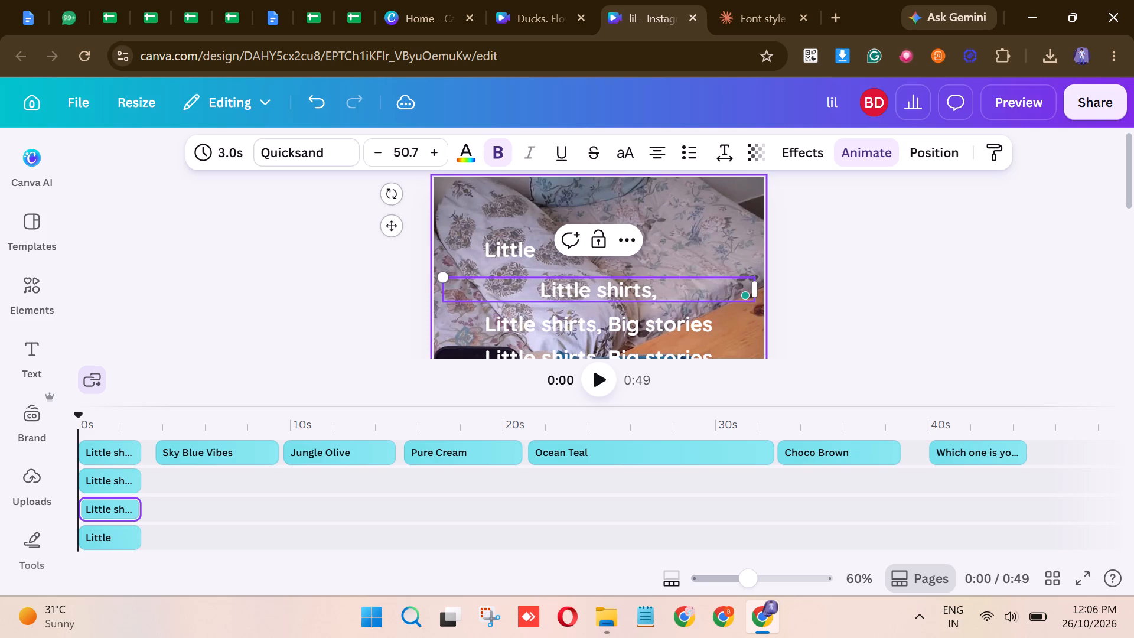
{"action": "key", "text": "Left"}
{"action": "key", "text": "Left"}
{"action": "key", "text": "Left"}
{"action": "key", "text": "Left"}
{"action": "key", "text": "Left"}
{"action": "key", "text": "Left"}
{"action": "key", "text": "Left"}
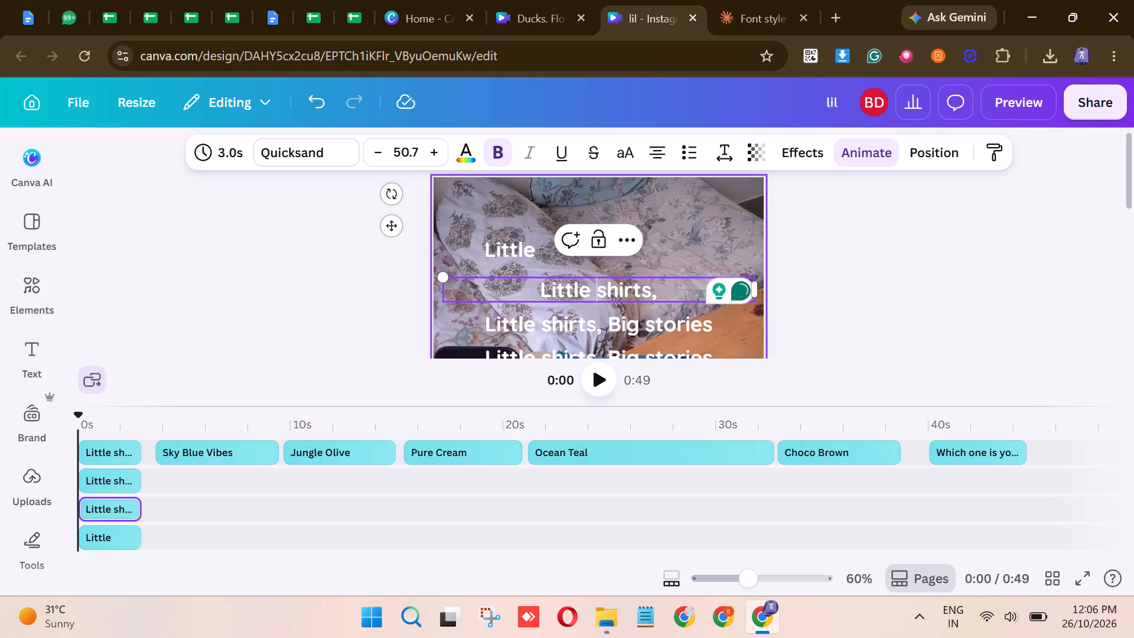
{"action": "key", "text": "BackSpace"}
{"action": "key", "text": "BackSpace"}
{"action": "key", "text": "BackSpace"}
{"action": "key", "text": "BackSpace"}
{"action": "key", "text": "BackSpace"}
{"action": "key", "text": "BackSpace"}
{"action": "key", "text": "BackSpace"}
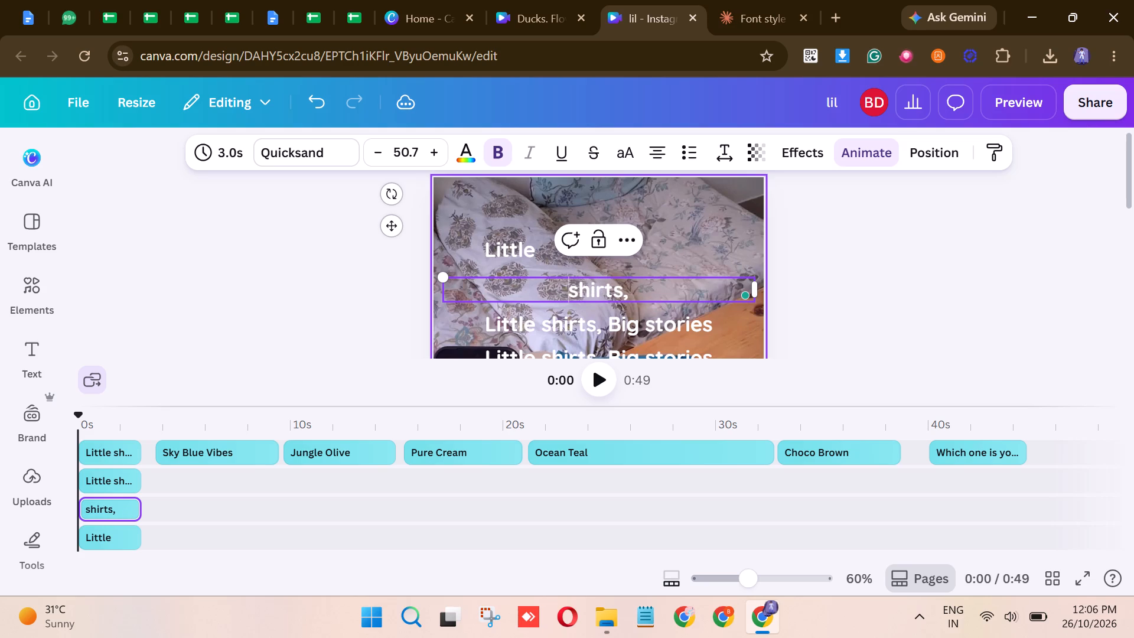
{"action": "key", "text": "BackSpace"}
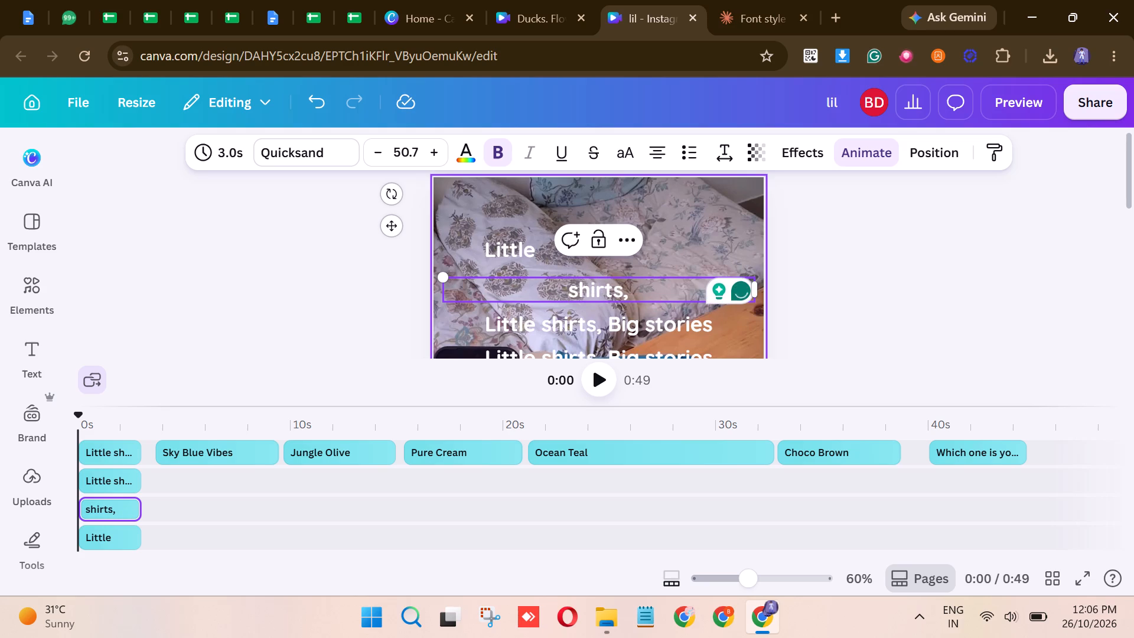
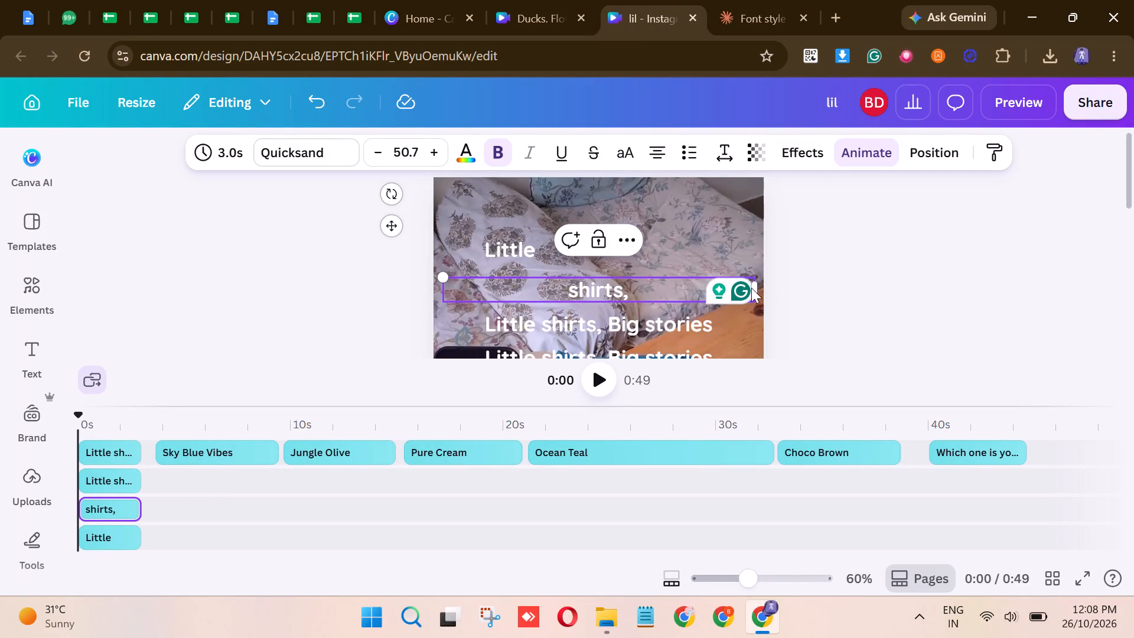
Narrow the "shirts," text box to fit its word and place it directly after "Little" on the same line.
{"action": "left_click_drag", "start_coordinate": [758, 288], "coordinate": [548, 279]}
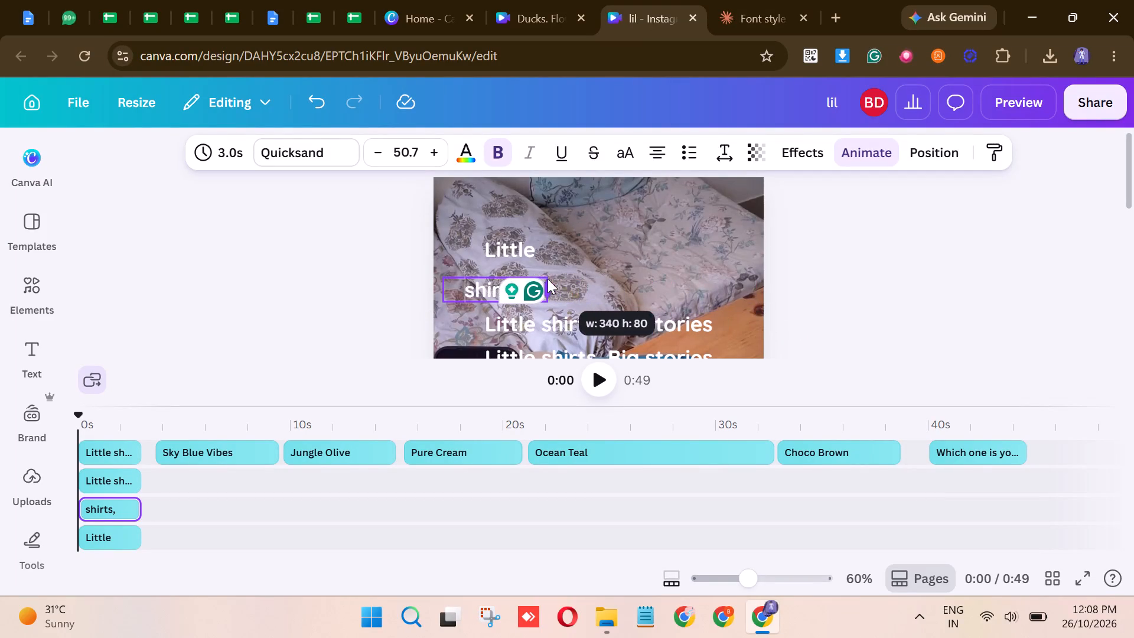
{"action": "left_click_drag", "start_coordinate": [548, 279], "coordinate": [513, 278]}
{"action": "left_click_drag", "start_coordinate": [497, 340], "coordinate": [526, 321]}
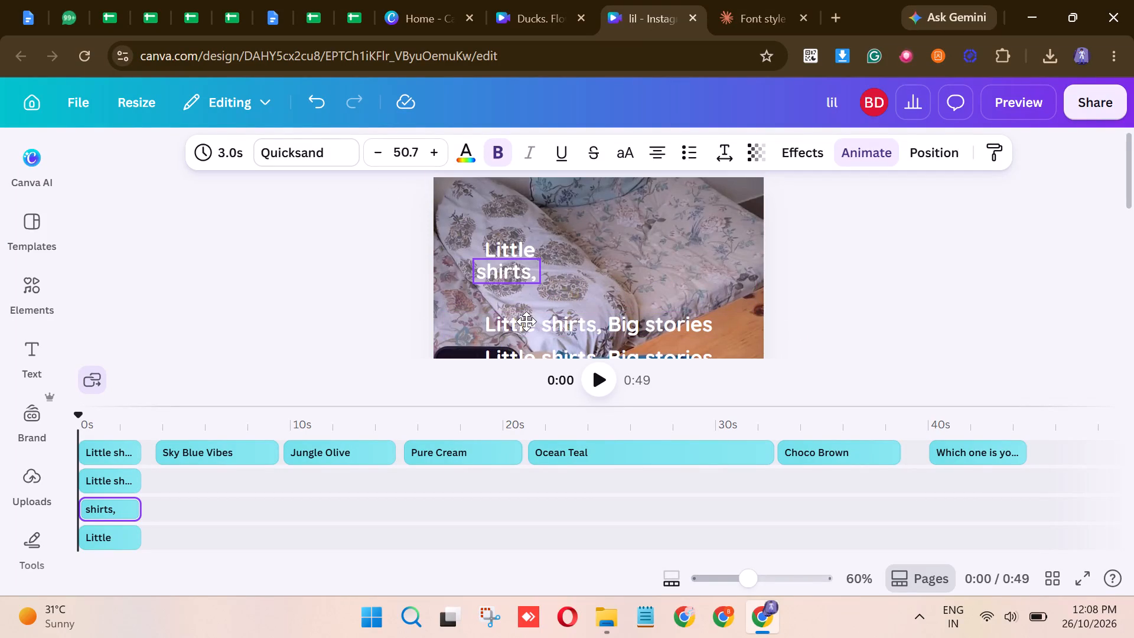
{"action": "left_click_drag", "start_coordinate": [526, 321], "coordinate": [531, 307]}
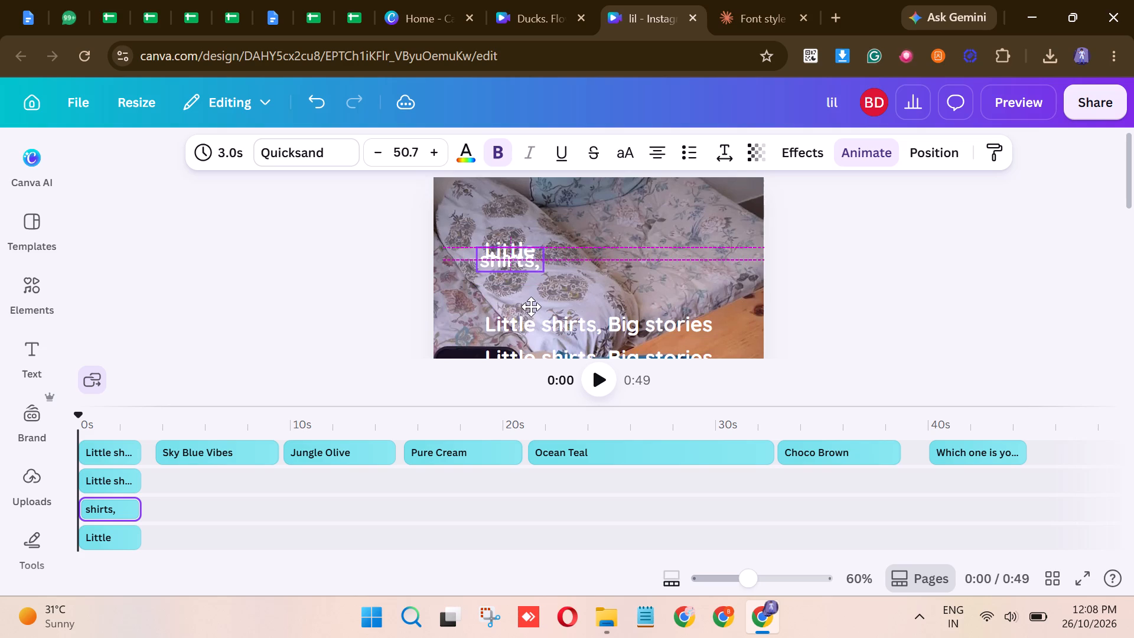
{"action": "left_click_drag", "start_coordinate": [531, 307], "coordinate": [587, 297]}
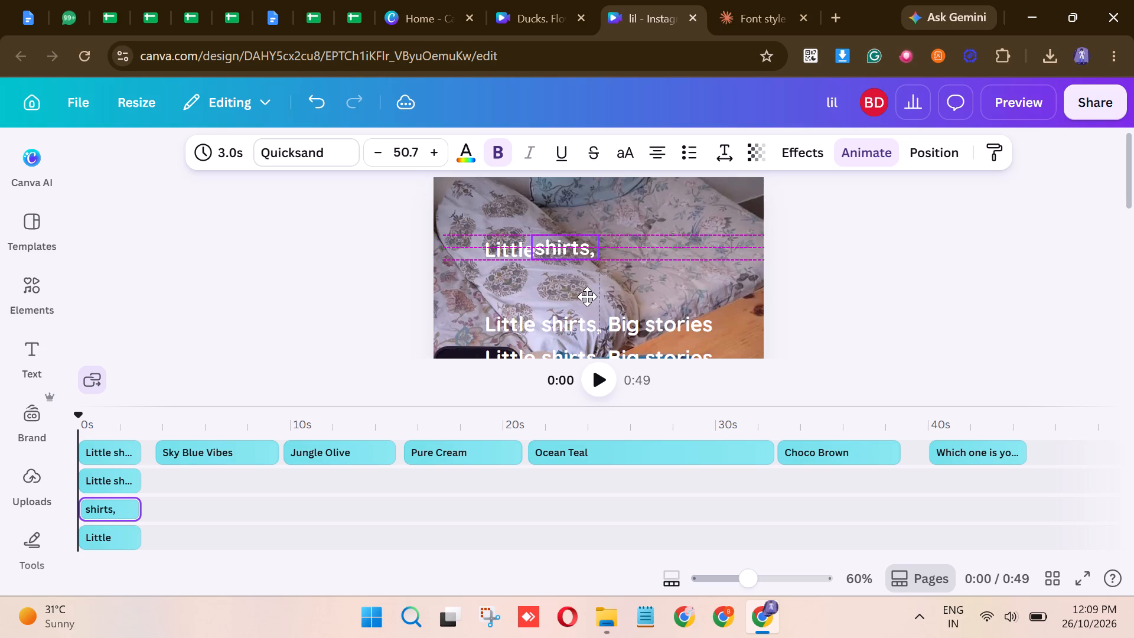
{"action": "left_click_drag", "start_coordinate": [587, 297], "coordinate": [590, 301]}
{"action": "left_click", "coordinate": [883, 279]}
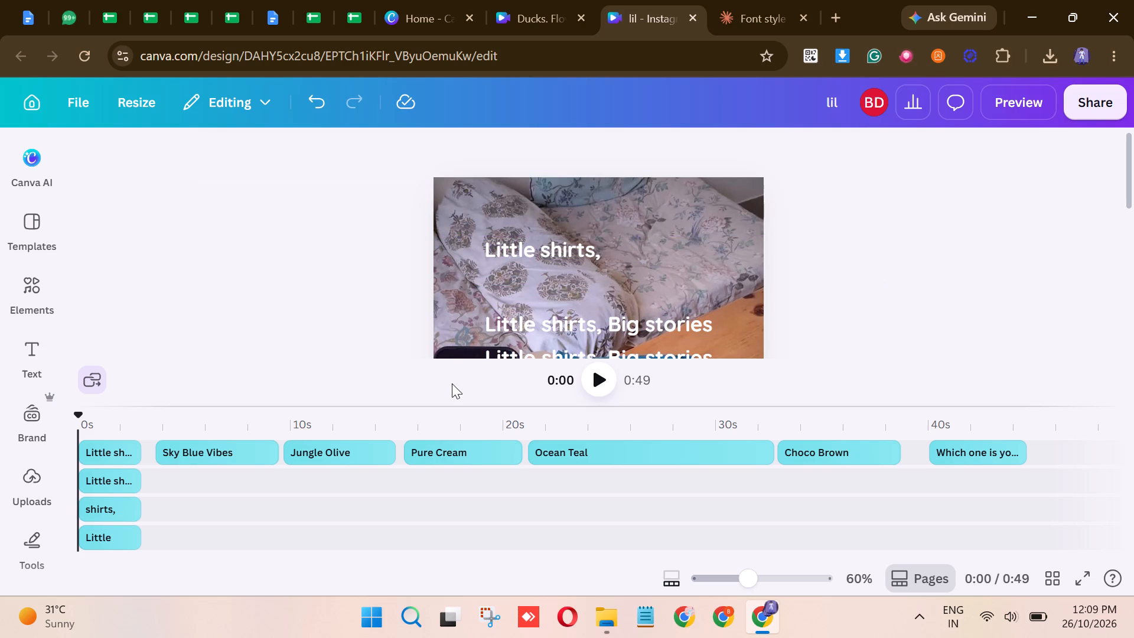
Shorten the upper of the two remaining full "Little shirts, Big stories" captions to just the word "Big".
{"action": "double_click", "coordinate": [631, 321]}
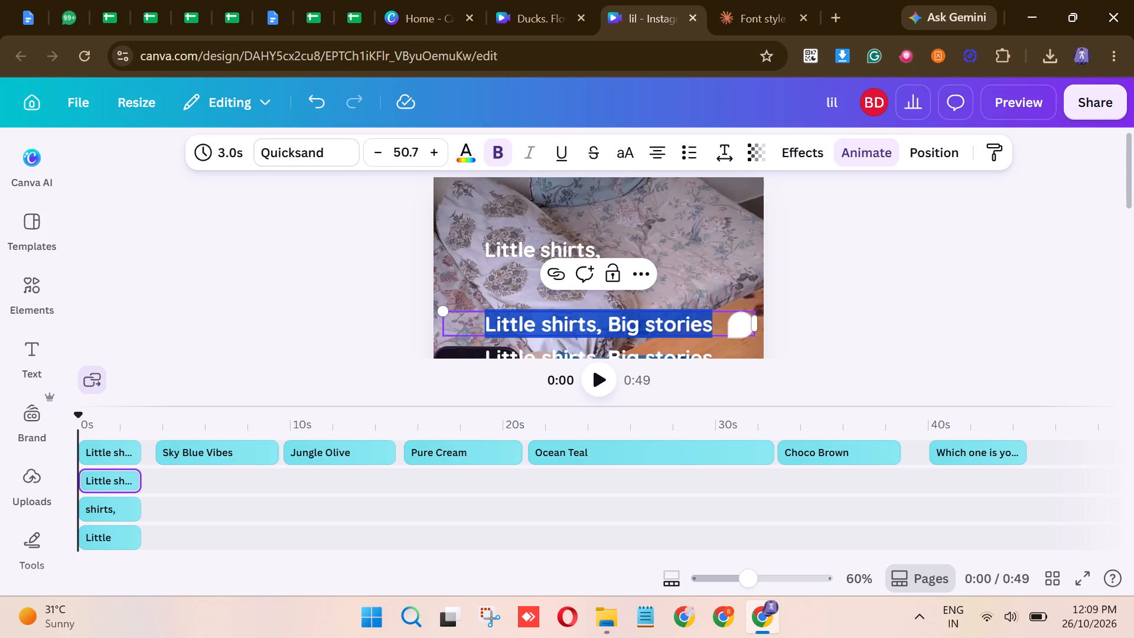
{"action": "double_click", "coordinate": [695, 320]}
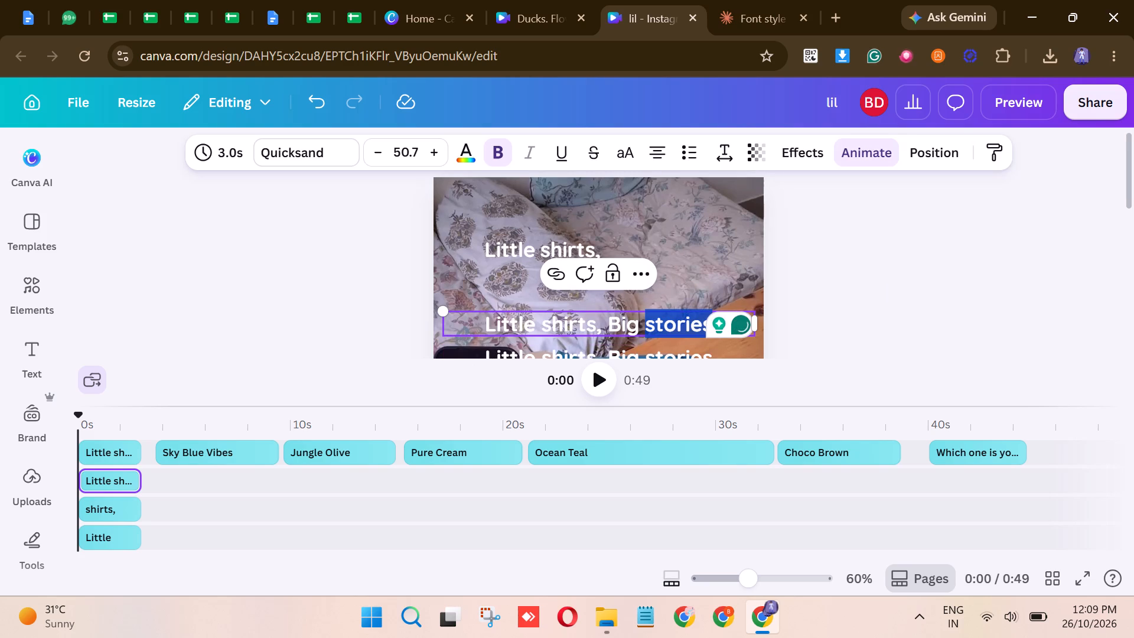
{"action": "key", "text": "BackSpace"}
{"action": "double_click", "coordinate": [601, 324]}
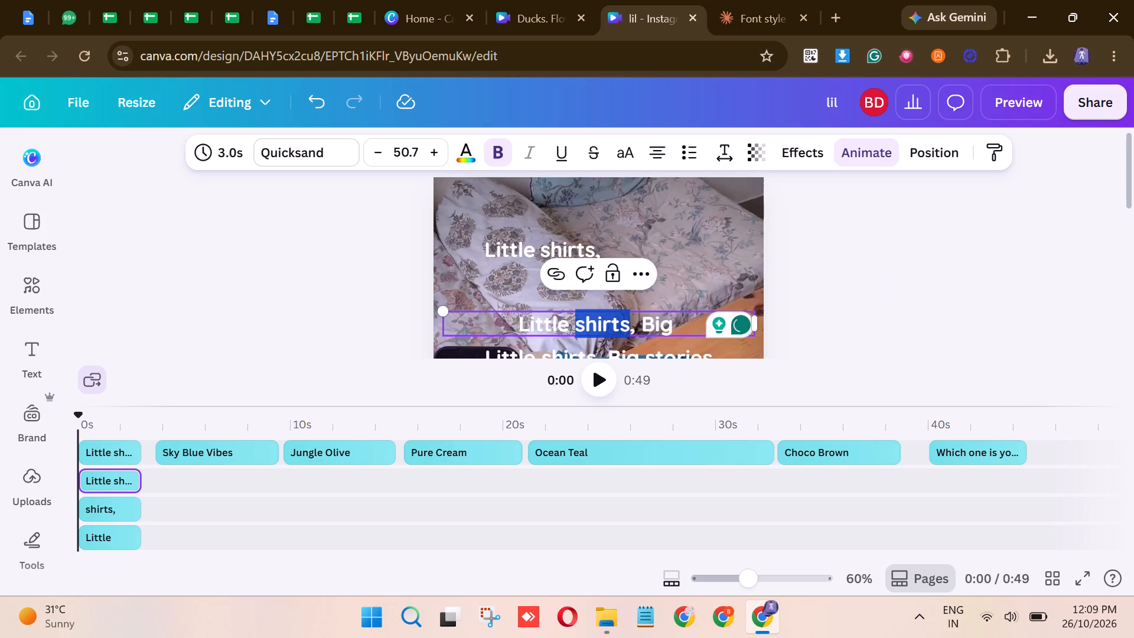
{"action": "left_click", "coordinate": [601, 324]}
{"action": "left_click", "coordinate": [631, 325]}
{"action": "left_click_drag", "start_coordinate": [634, 325], "coordinate": [524, 339]}
{"action": "key", "text": "BackSpace"}
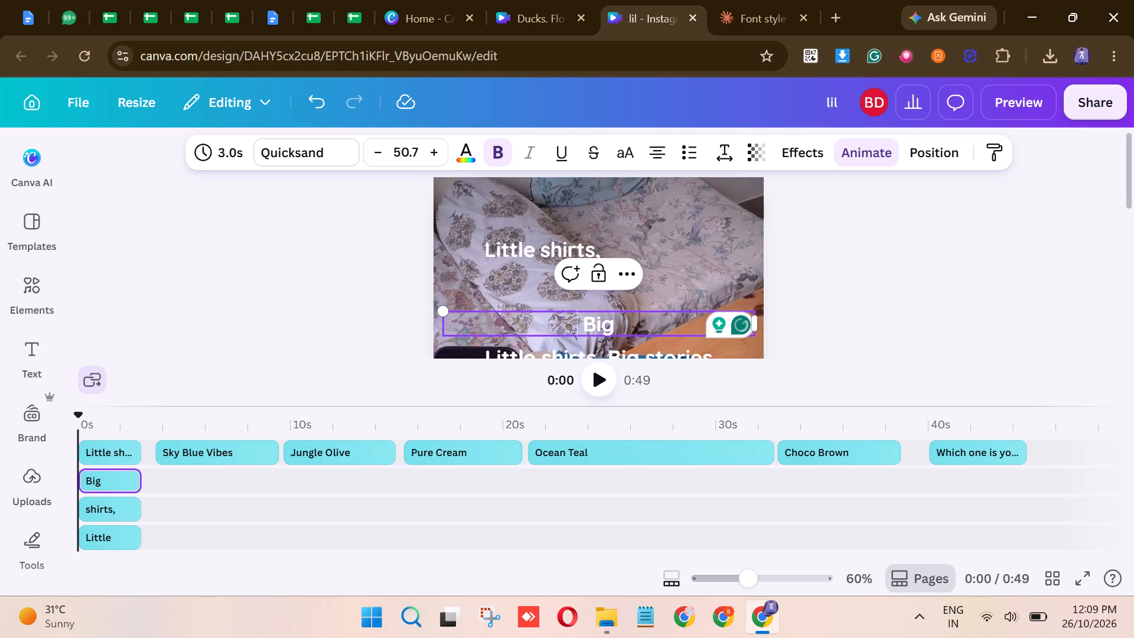
{"action": "left_click", "coordinate": [626, 325]}
{"action": "key", "text": "BackSpace"}
{"action": "left_click", "coordinate": [588, 329]}
{"action": "key", "text": "BackSpace"}
Narrow the "Big" text box to fit its word and place it after "shirts," on the same line.
{"action": "left_click_drag", "start_coordinate": [755, 328], "coordinate": [599, 329]}
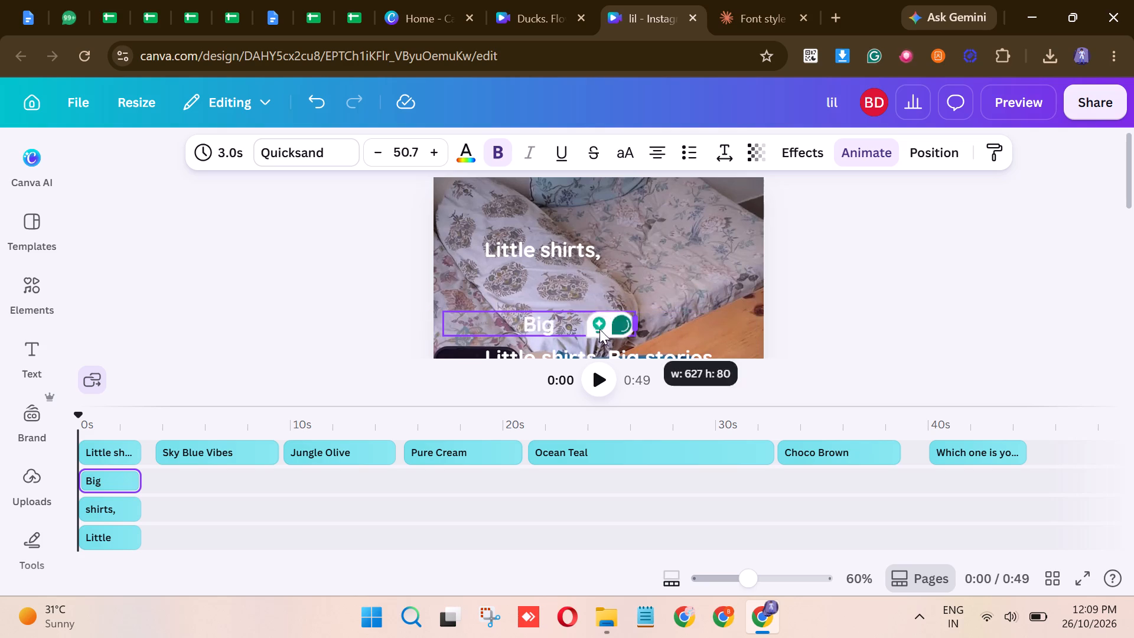
{"action": "left_click_drag", "start_coordinate": [599, 329], "coordinate": [484, 345]}
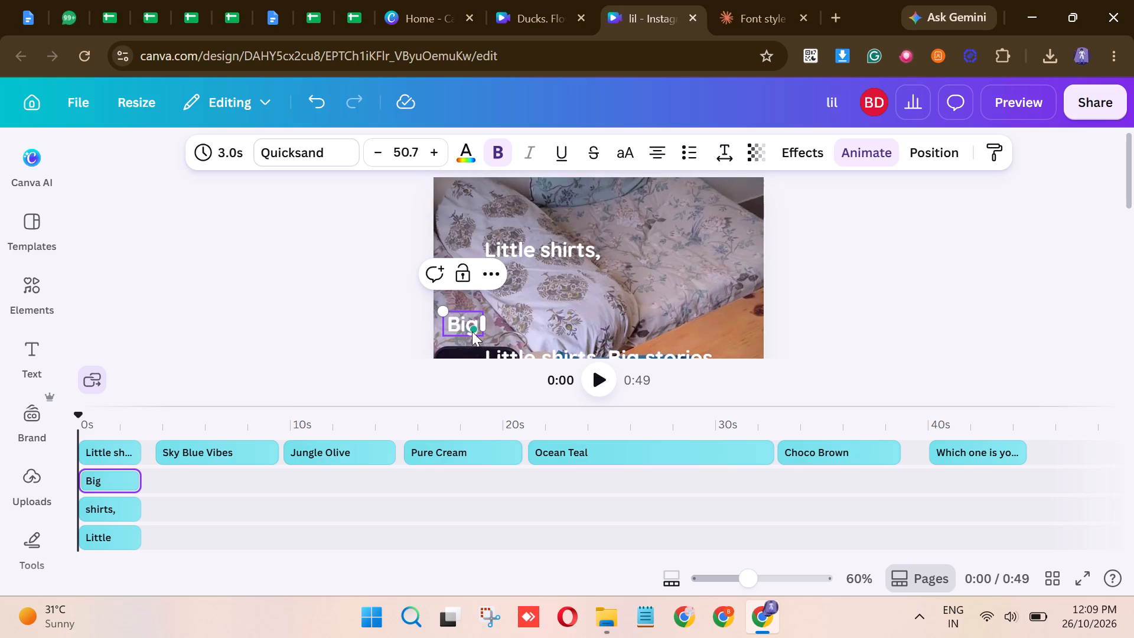
{"action": "left_click", "coordinate": [497, 310]}
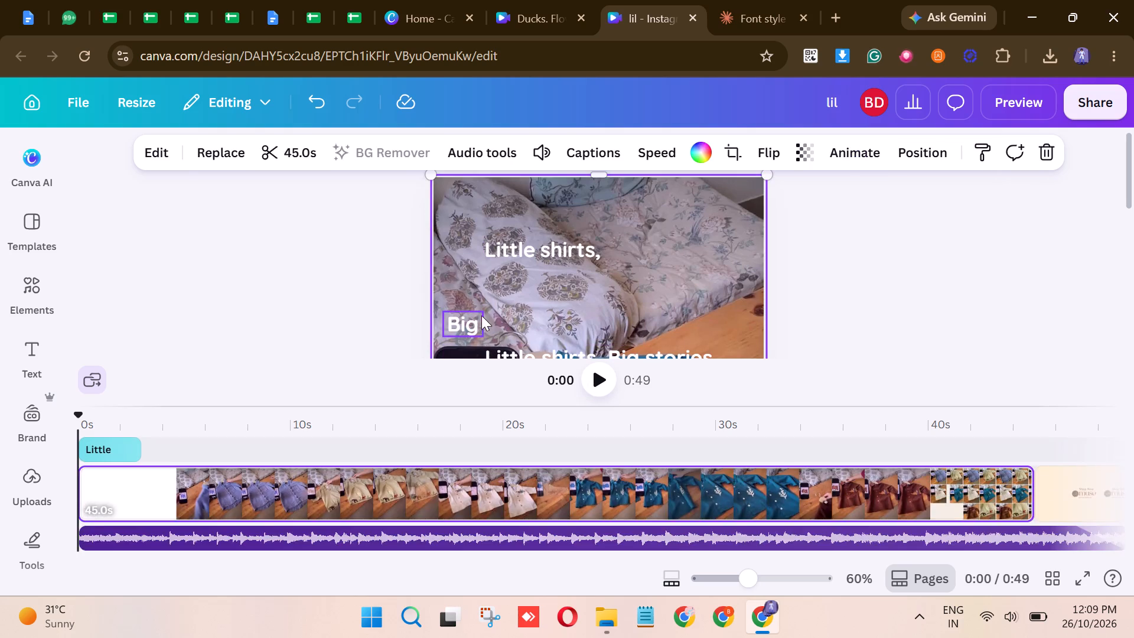
{"action": "left_click_drag", "start_coordinate": [478, 317], "coordinate": [641, 251]}
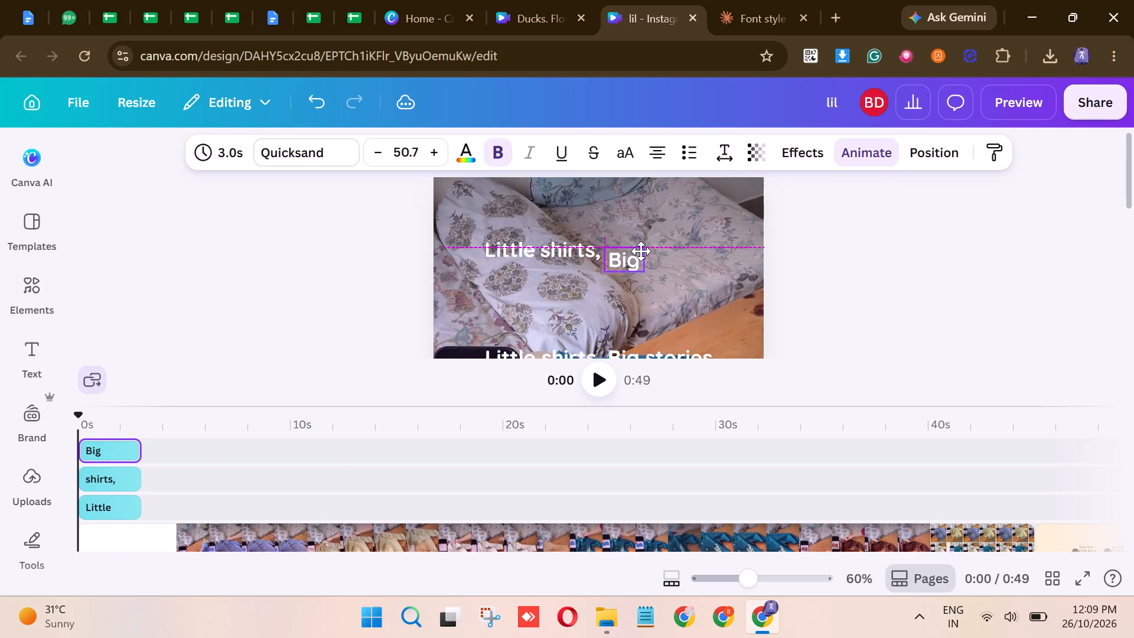
{"action": "left_click_drag", "start_coordinate": [641, 251], "coordinate": [641, 246]}
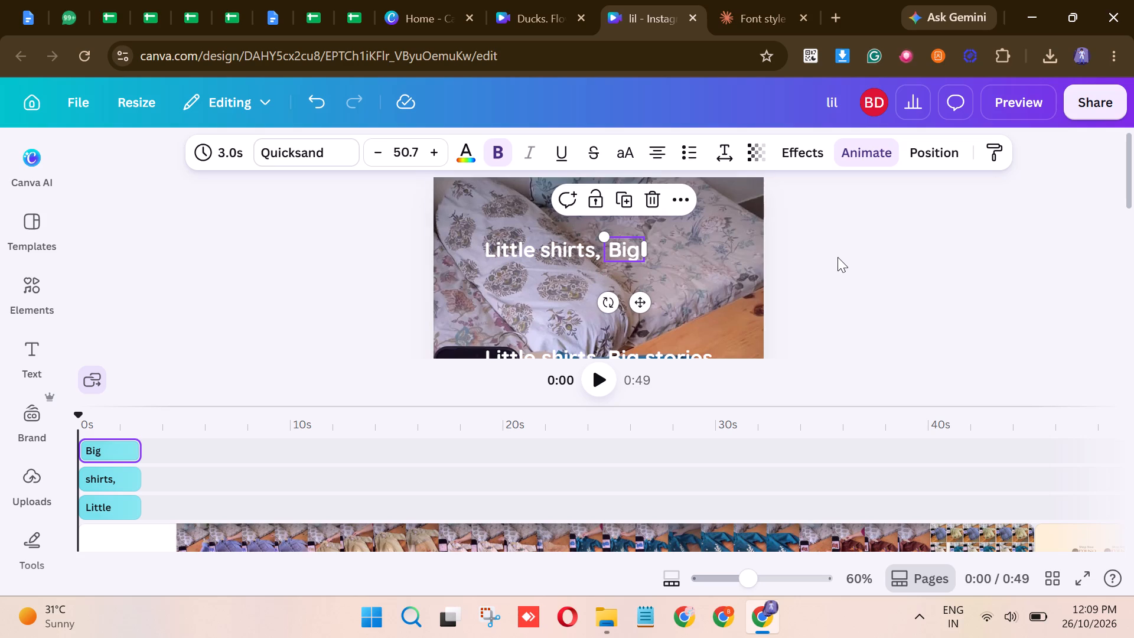
{"action": "left_click", "coordinate": [838, 257]}
Shorten the last remaining "Little shirts, Big stories" caption to just the word "stories".
{"action": "scroll", "coordinate": [689, 296], "scroll_direction": "down", "scroll_amount": 1}
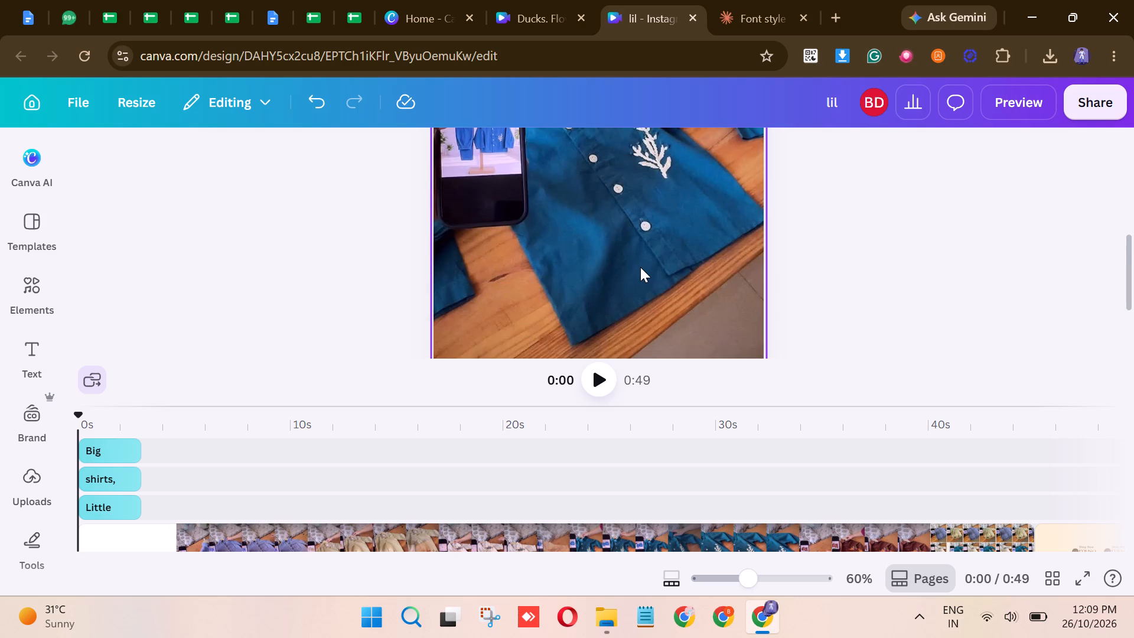
{"action": "scroll", "coordinate": [637, 275], "scroll_direction": "up", "scroll_amount": 6}
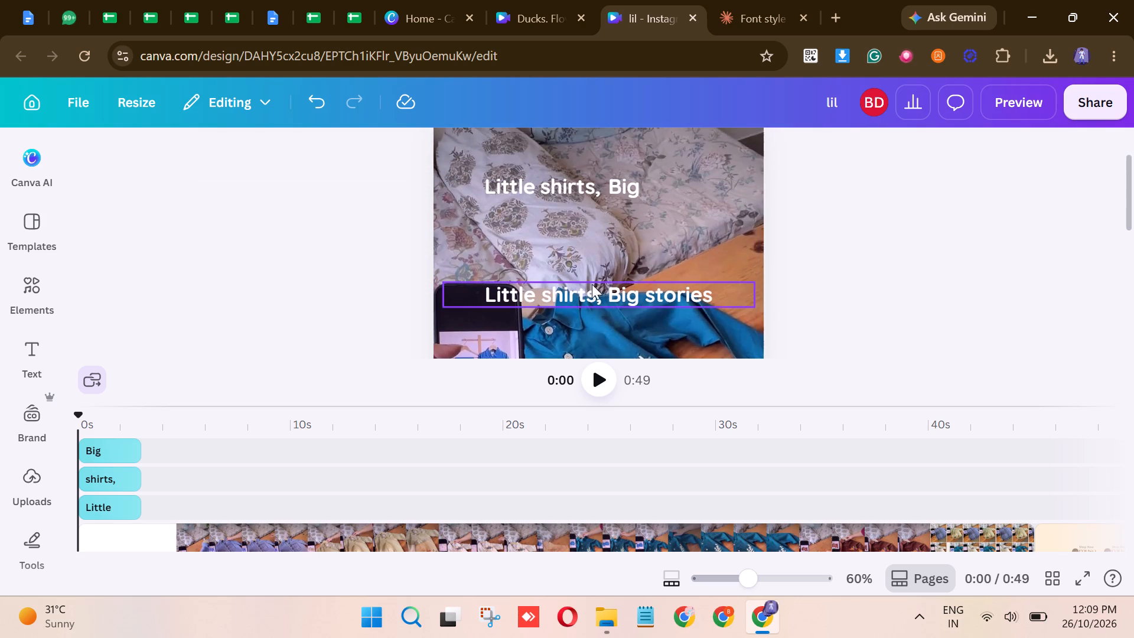
{"action": "left_click", "coordinate": [586, 288]}
{"action": "left_click", "coordinate": [639, 291]}
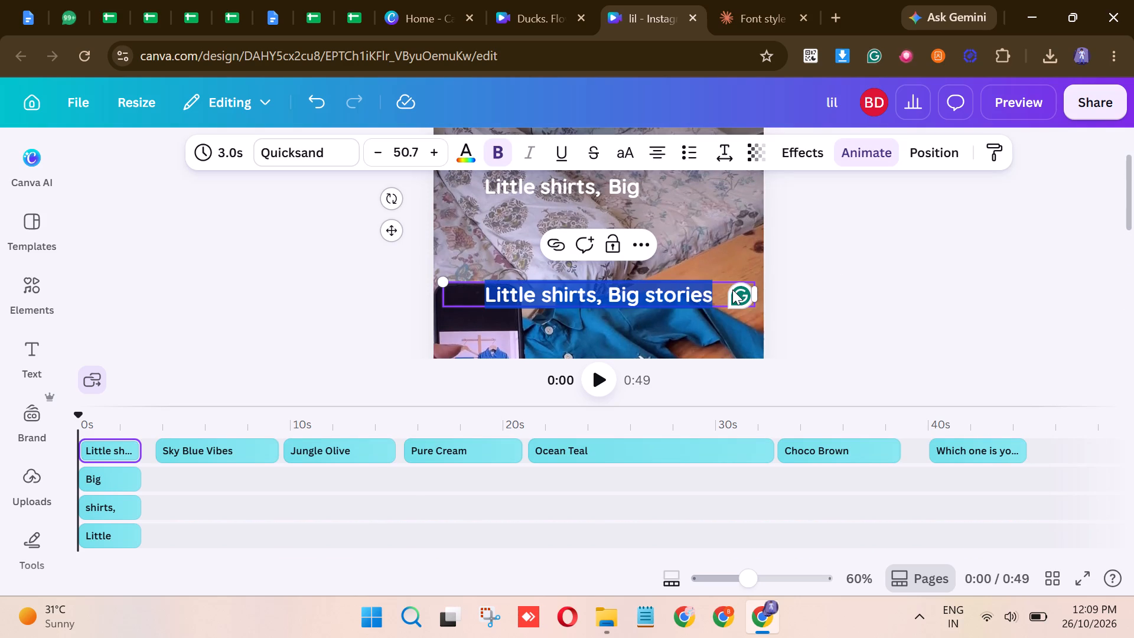
{"action": "left_click", "coordinate": [645, 291]}
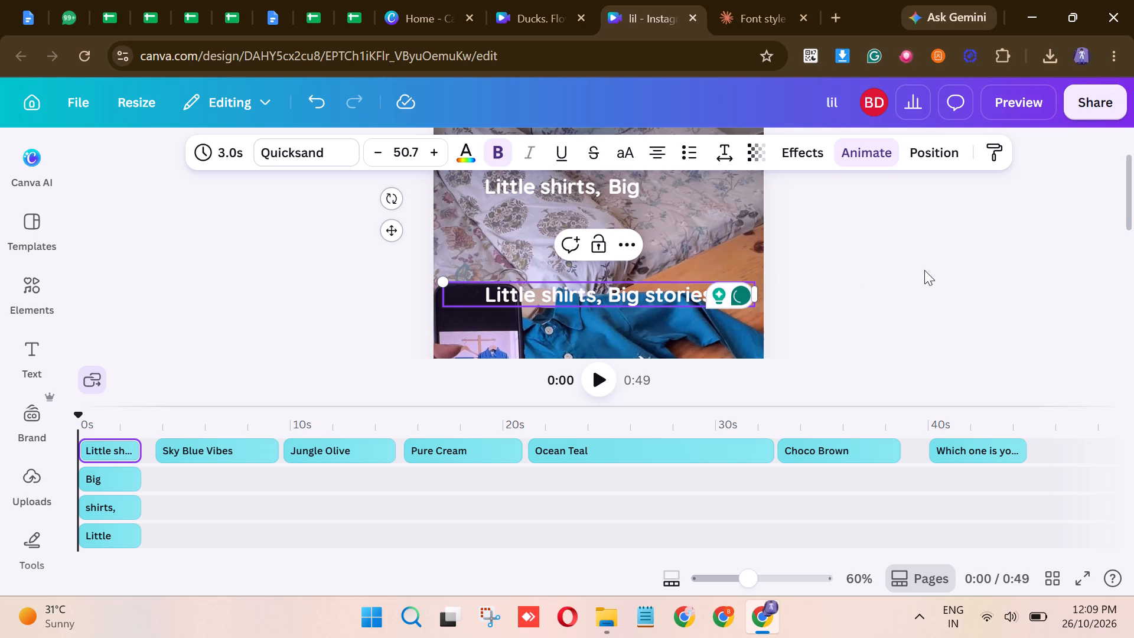
{"action": "key", "text": "BackSpace"}
{"action": "key", "text": "BackSpace"}
{"action": "key", "text": "BackSpace"}
{"action": "key", "text": "BackSpace"}
{"action": "key", "text": "BackSpace"}
{"action": "key", "text": "BackSpace"}
{"action": "key", "text": "BackSpace"}
{"action": "key", "text": "BackSpace"}
{"action": "key", "text": "BackSpace"}
{"action": "key", "text": "BackSpace"}
{"action": "key", "text": "BackSpace"}
{"action": "key", "text": "BackSpace"}
{"action": "key", "text": "BackSpace"}
{"action": "key", "text": "BackSpace"}
{"action": "key", "text": "BackSpace"}
{"action": "key", "text": "BackSpace"}
{"action": "key", "text": "BackSpace"}
{"action": "key", "text": "BackSpace"}
{"action": "key", "text": "BackSpace"}
{"action": "key", "text": "BackSpace"}
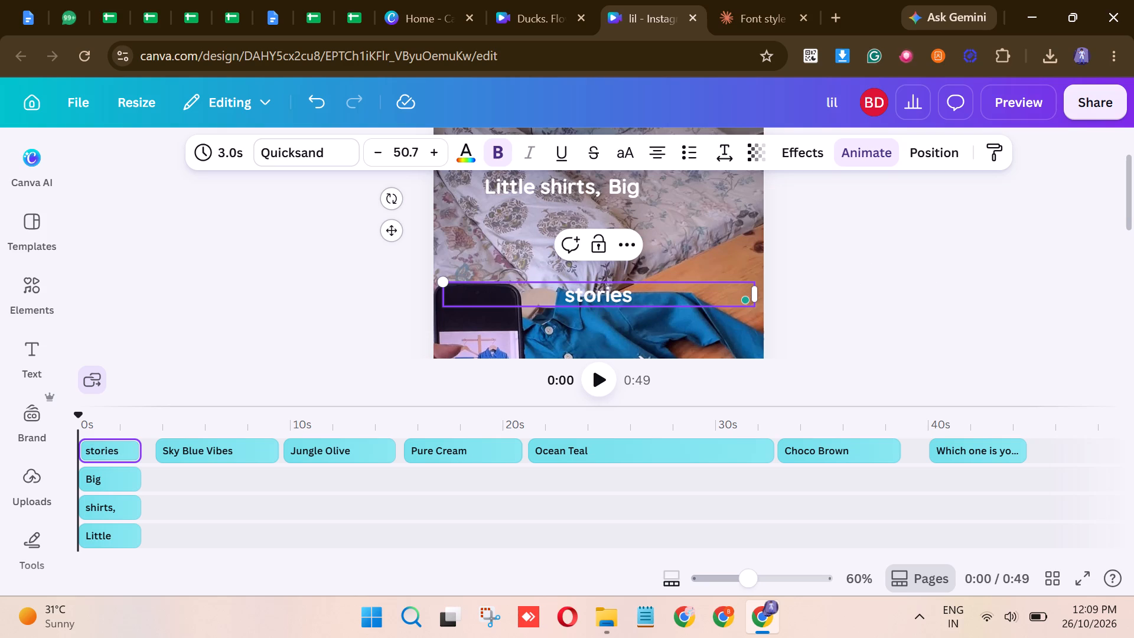
Narrow the "stories" text box to fit its word and place it after "Big" to complete the line.
{"action": "left_click_drag", "start_coordinate": [758, 294], "coordinate": [641, 301]}
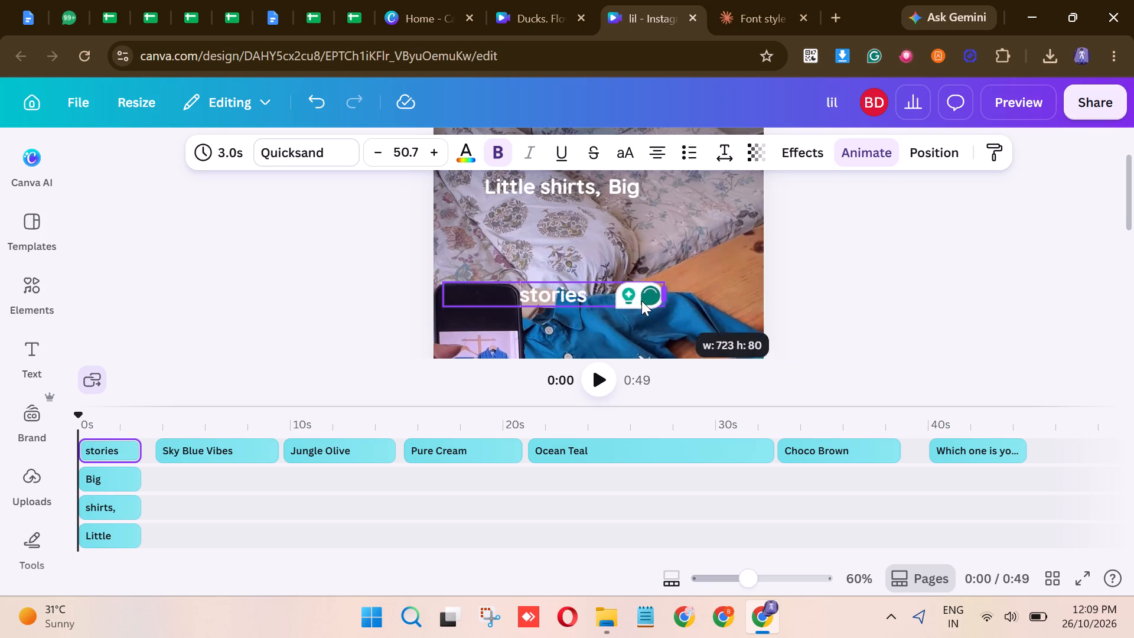
{"action": "left_click_drag", "start_coordinate": [641, 301], "coordinate": [516, 306]}
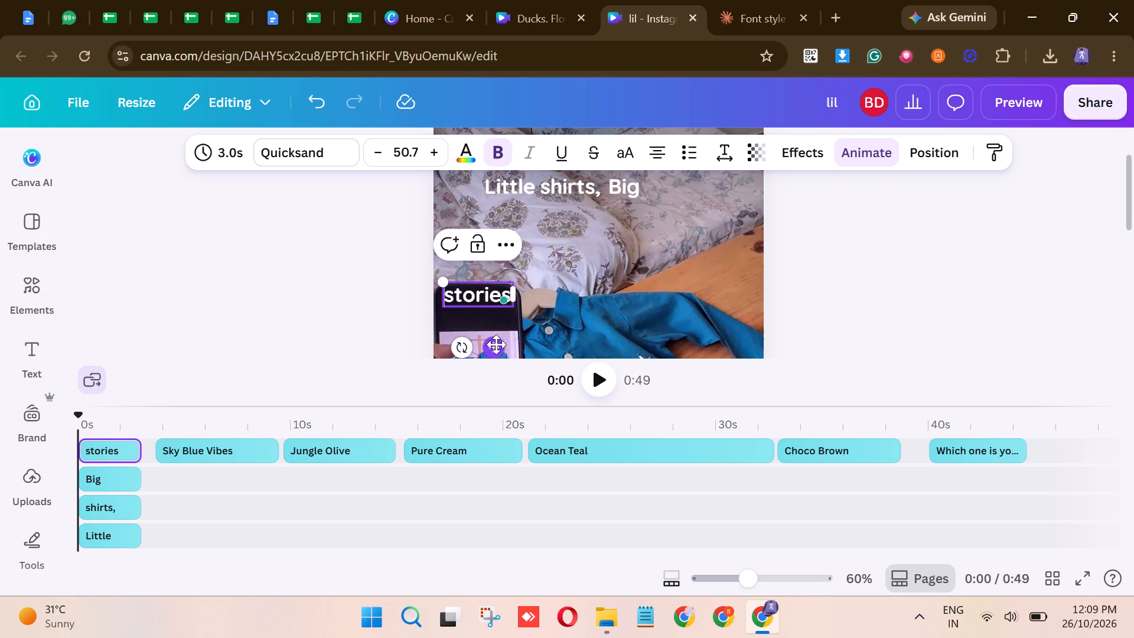
{"action": "left_click_drag", "start_coordinate": [496, 345], "coordinate": [705, 237]}
{"action": "left_click", "coordinate": [972, 243]}
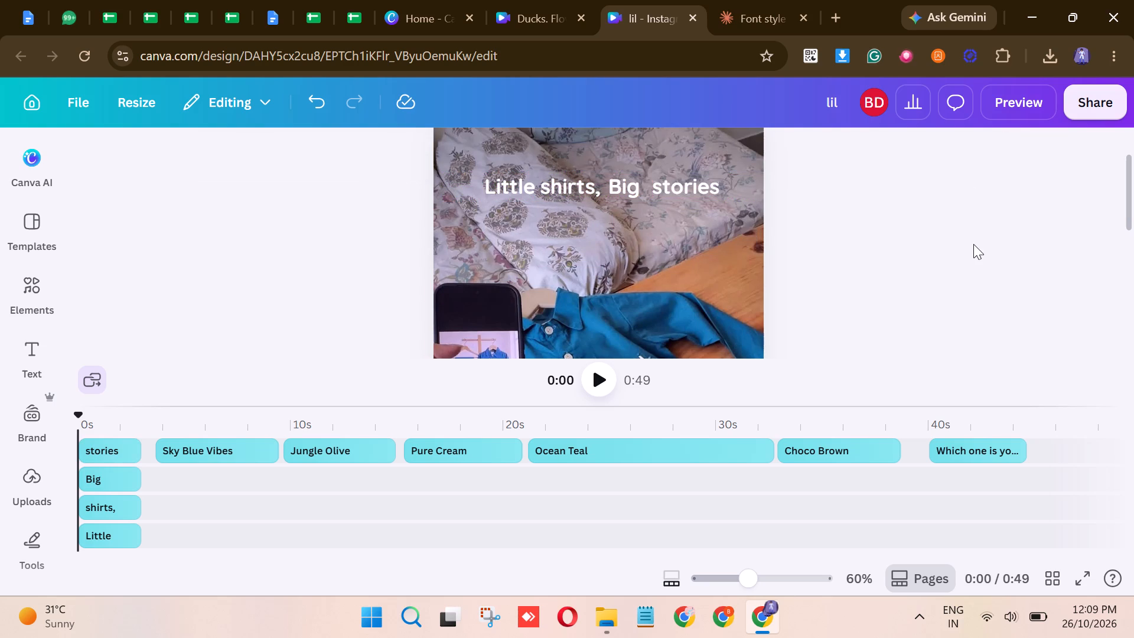
{"action": "left_click", "coordinate": [544, 206]}
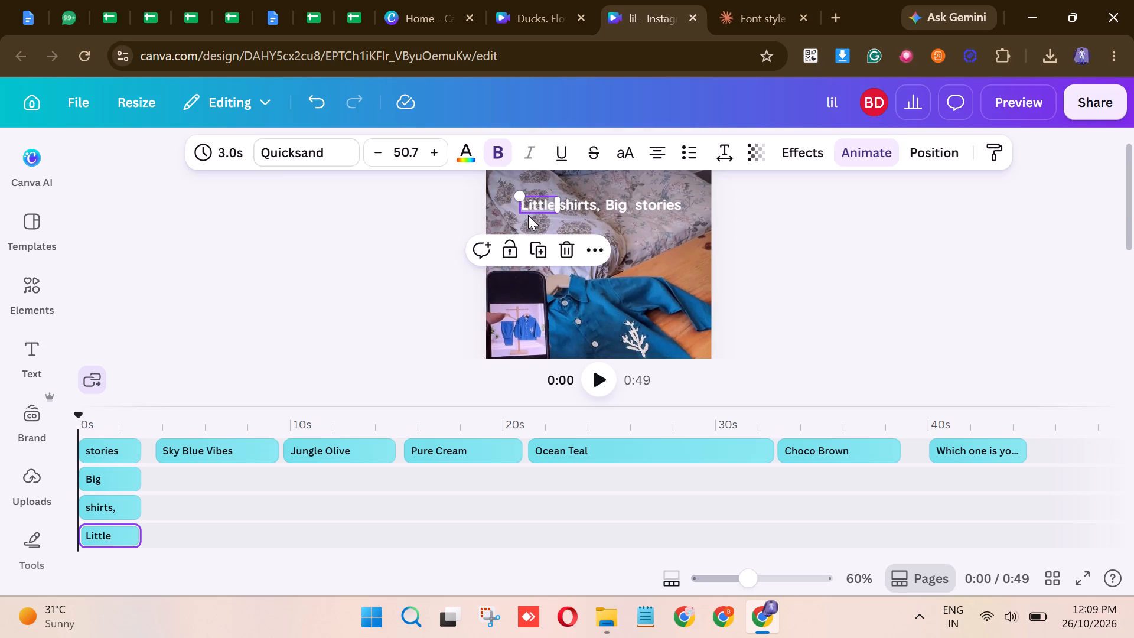
{"action": "left_click", "coordinate": [278, 155]}
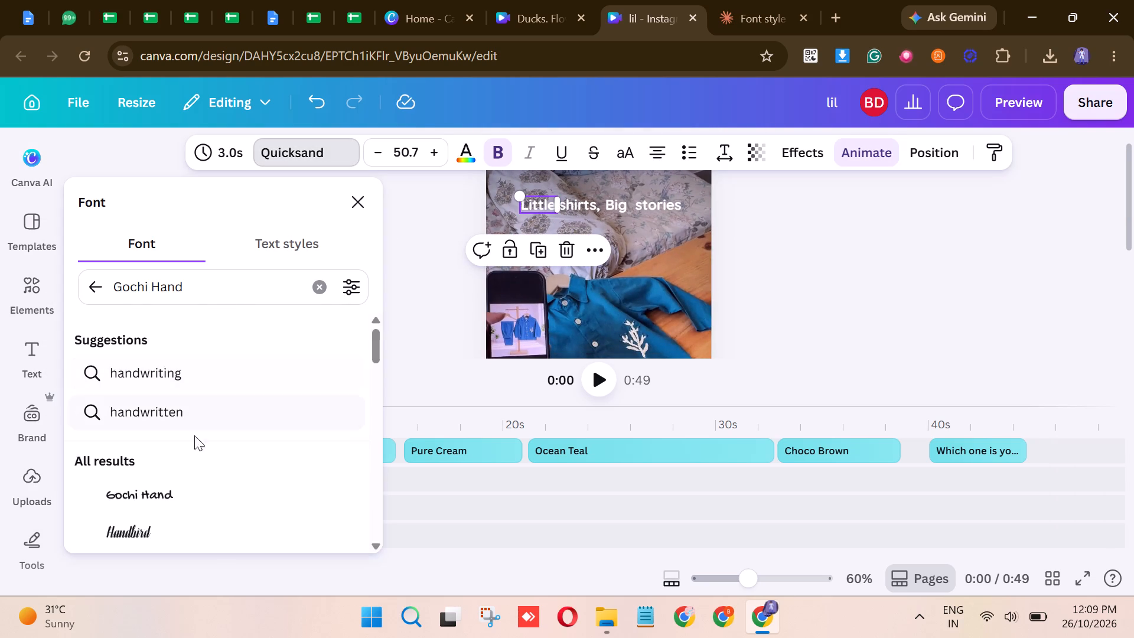
{"action": "left_click", "coordinate": [178, 480]}
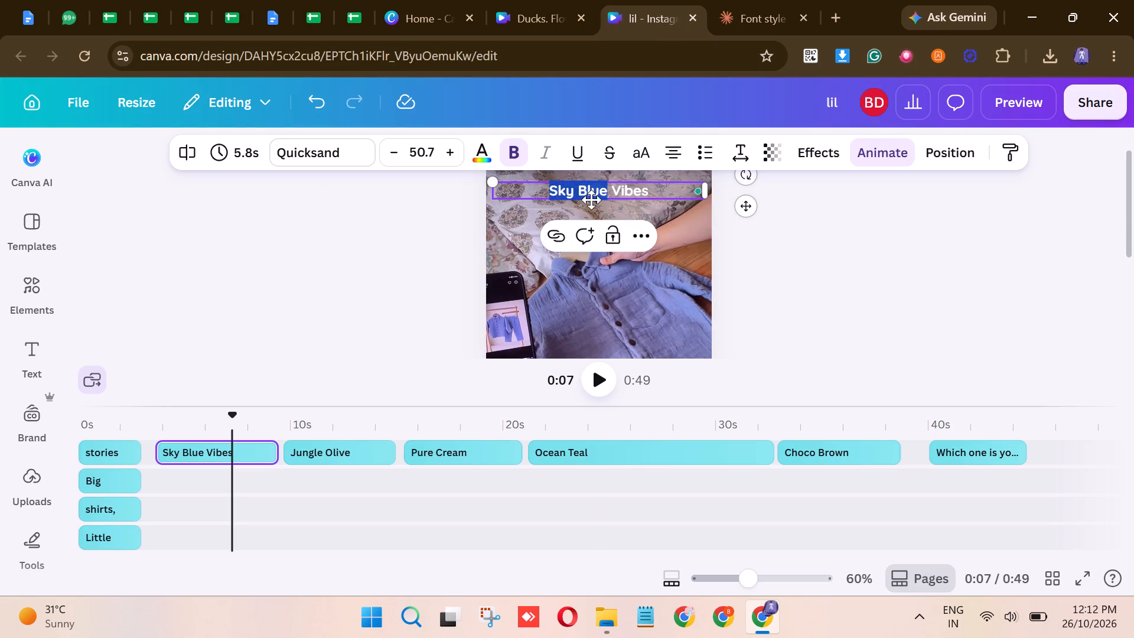
{"action": "left_click", "coordinate": [845, 220]}
{"action": "left_click", "coordinate": [646, 182]}
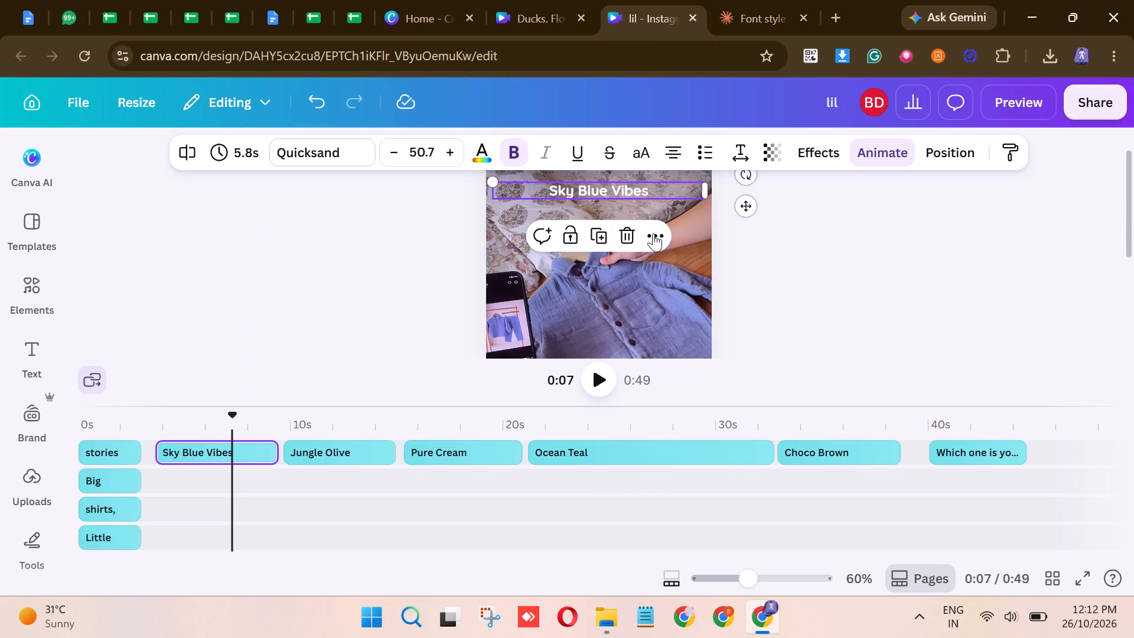
{"action": "left_click", "coordinate": [594, 235]}
{"action": "left_click_drag", "start_coordinate": [632, 192], "coordinate": [628, 200]}
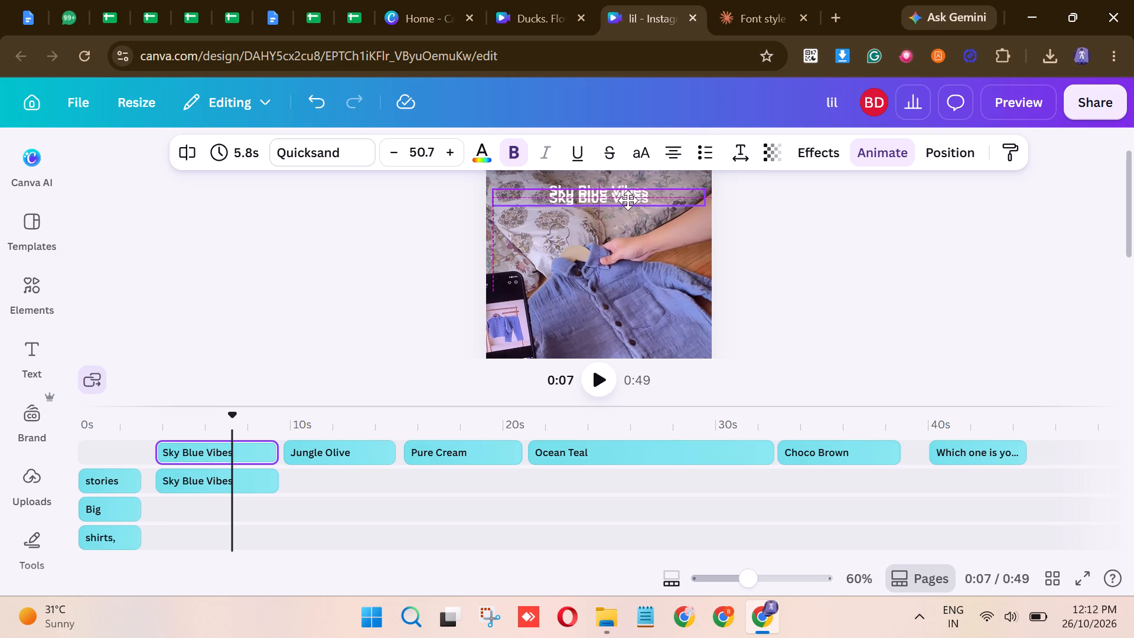
{"action": "left_click_drag", "start_coordinate": [628, 200], "coordinate": [627, 204]}
Delete "Sky Blue" from the lower caption copy so that it reads only "Vibes".
{"action": "left_click", "coordinate": [611, 210]}
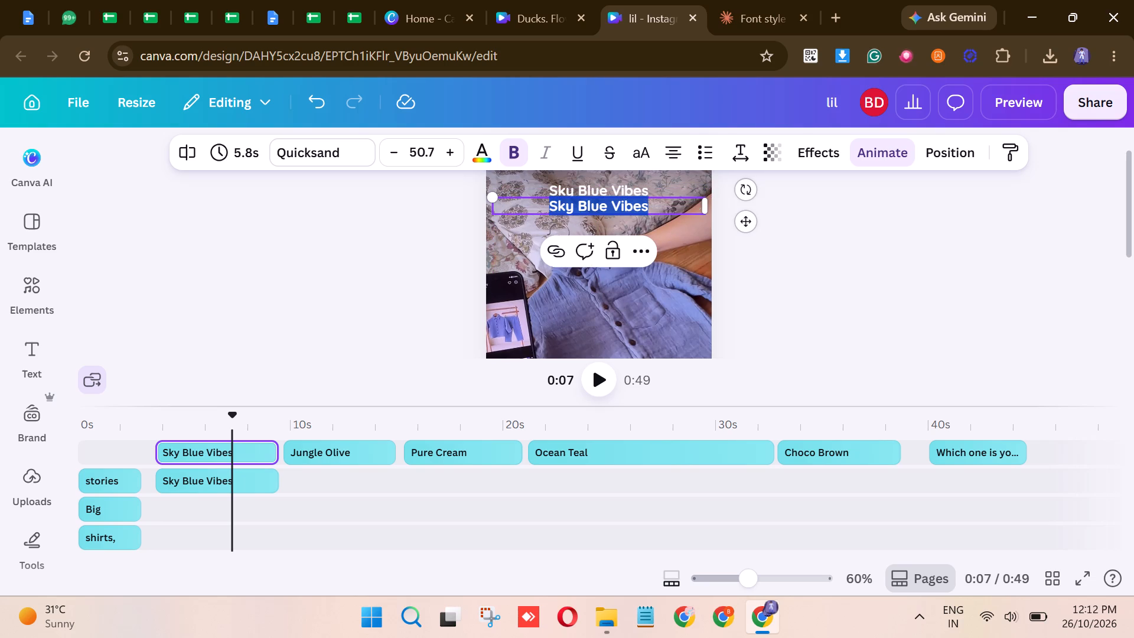
{"action": "left_click", "coordinate": [611, 206]}
{"action": "key", "text": "BackSpace"}
{"action": "key", "text": "BackSpace"}
{"action": "key", "text": "BackSpace"}
{"action": "key", "text": "BackSpace"}
{"action": "key", "text": "BackSpace"}
{"action": "key", "text": "BackSpace"}
{"action": "key", "text": "BackSpace"}
{"action": "key", "text": "BackSpace"}
{"action": "key", "text": "BackSpace"}
{"action": "key", "text": "BackSpace"}
{"action": "key", "text": "BackSpace"}
{"action": "key", "text": "BackSpace"}
{"action": "key", "text": "BackSpace"}
{"action": "key", "text": "BackSpace"}
{"action": "key", "text": "BackSpace"}
{"action": "key", "text": "BackSpace"}
{"action": "key", "text": "BackSpace"}
{"action": "key", "text": "BackSpace"}
{"action": "key", "text": "BackSpace"}
{"action": "key", "text": "BackSpace"}
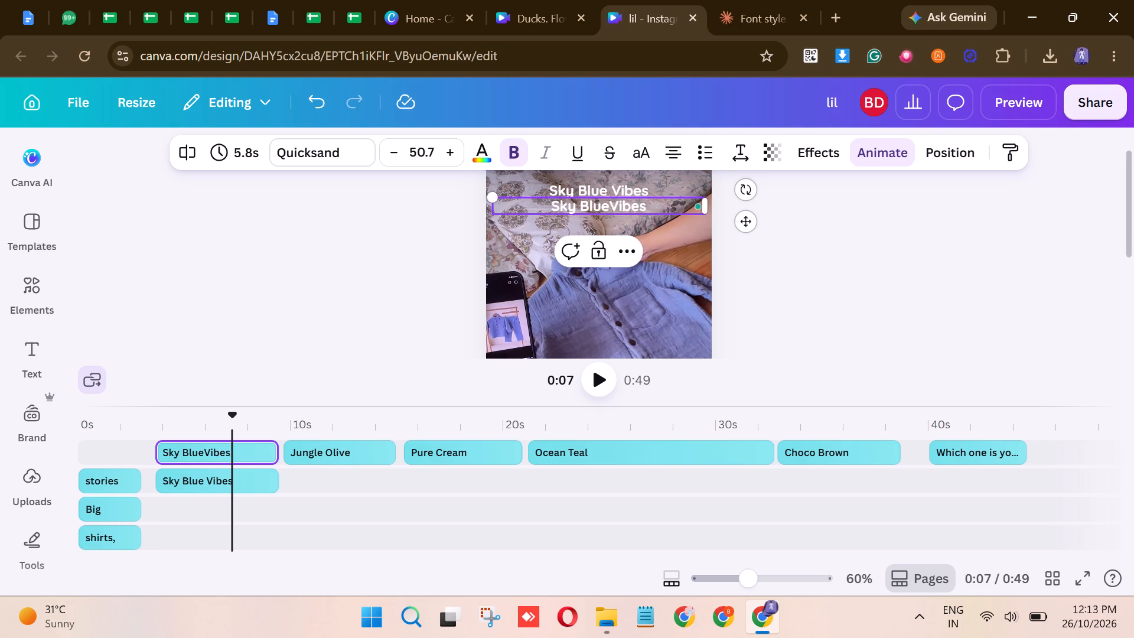
{"action": "left_click", "coordinate": [791, 232]}
Delete "Vibes" from the upper "Sky Blue Vibes" caption so that it reads only "Sky Blue".
{"action": "left_click", "coordinate": [634, 187]}
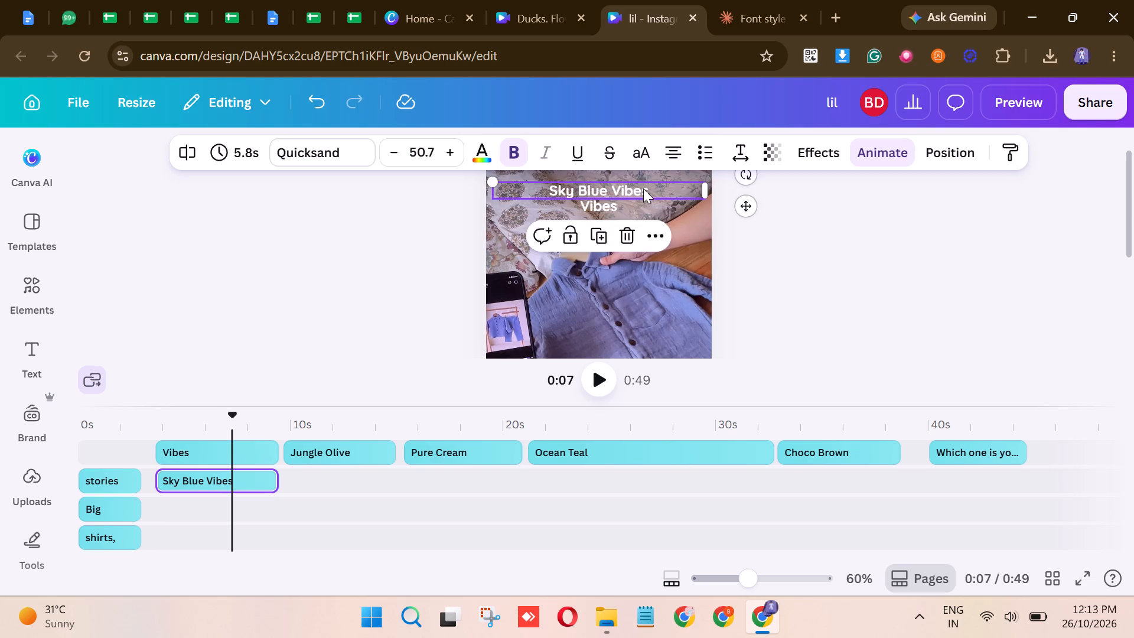
{"action": "left_click", "coordinate": [643, 190]}
{"action": "left_click", "coordinate": [648, 194]}
{"action": "key", "text": "BackSpace"}
{"action": "key", "text": "BackSpace"}
{"action": "key", "text": "BackSpace"}
{"action": "key", "text": "BackSpace"}
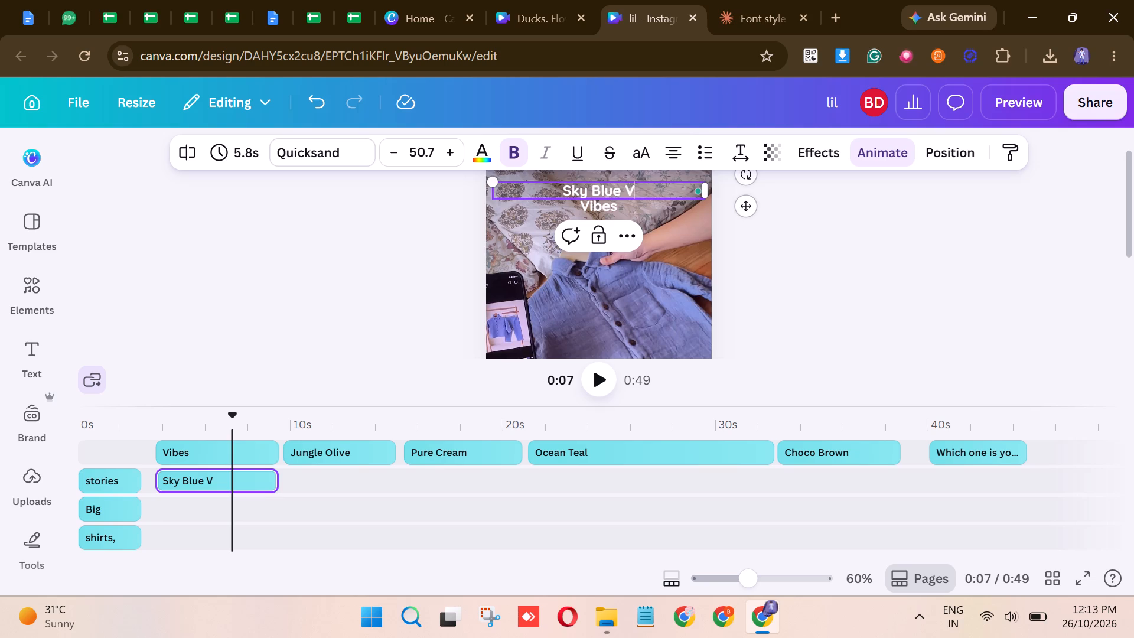
{"action": "key", "text": "BackSpace"}
{"action": "key", "text": "BackSpace"}
{"action": "left_click", "coordinate": [799, 202]}
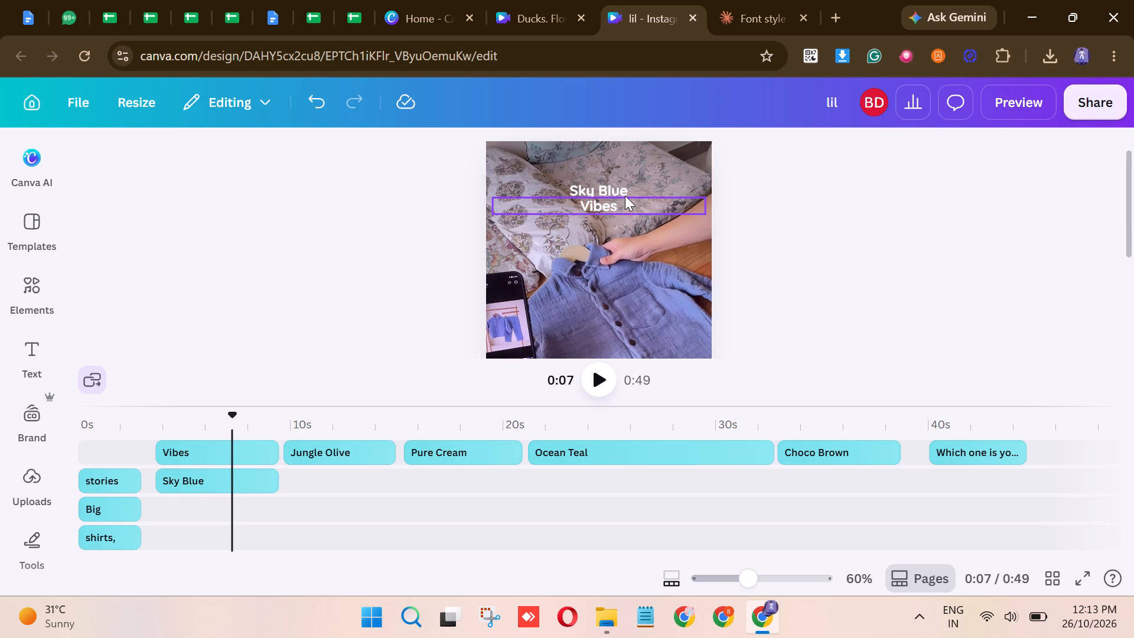
Move "Sky Blue" left and bring "Vibes" up beside it on the same line.
{"action": "left_click_drag", "start_coordinate": [627, 191], "coordinate": [584, 194]}
{"action": "left_click_drag", "start_coordinate": [615, 207], "coordinate": [628, 194]}
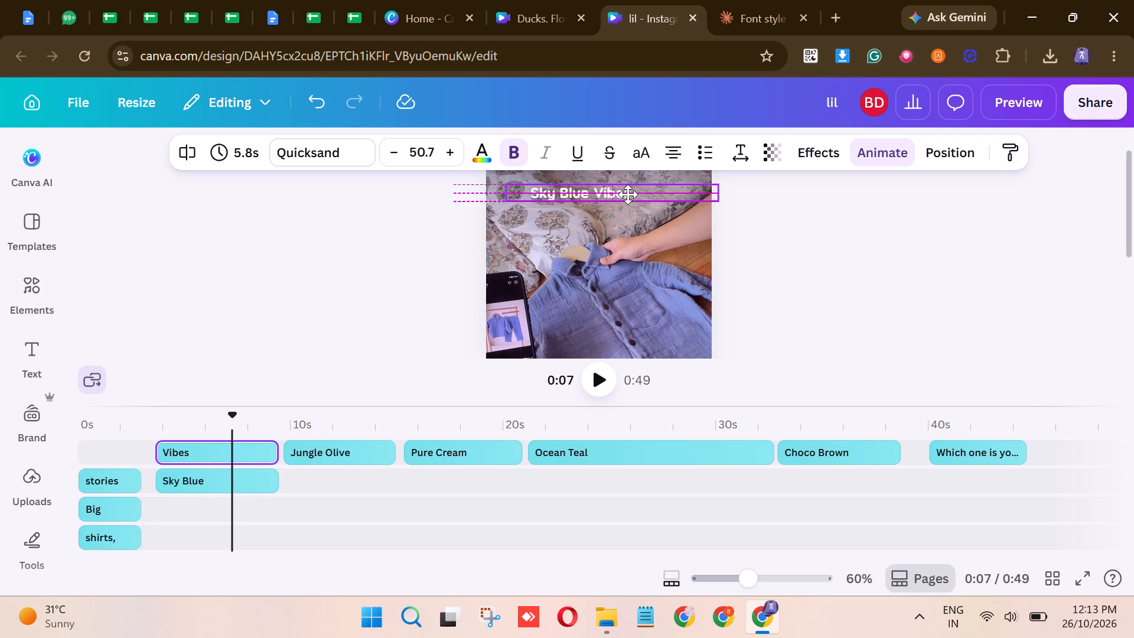
{"action": "left_click_drag", "start_coordinate": [628, 194], "coordinate": [628, 194]}
{"action": "left_click", "coordinate": [840, 202]}
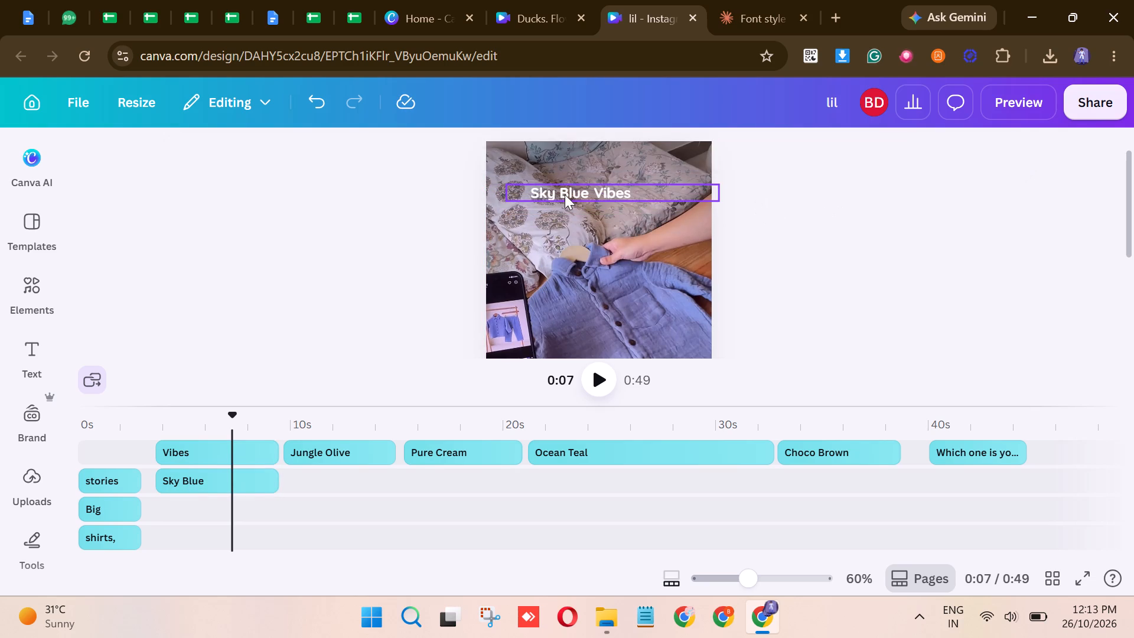
{"action": "left_click_drag", "start_coordinate": [565, 194], "coordinate": [574, 194]}
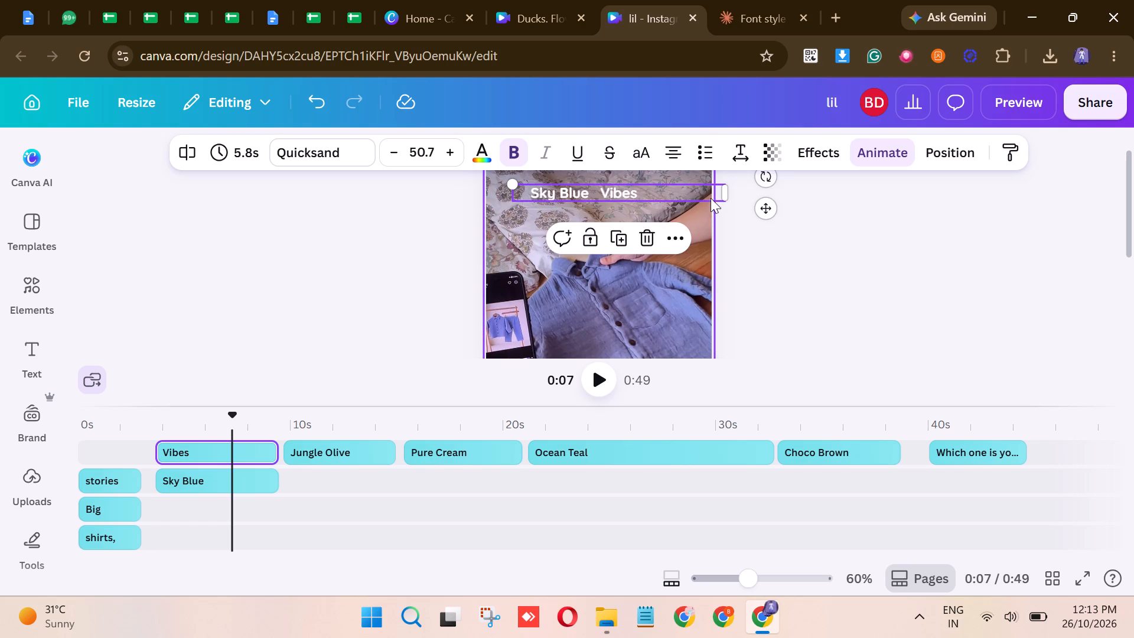
Narrow the "Vibes" text box to fit its word and place it after "Sky Blue" on the same line.
{"action": "left_click_drag", "start_coordinate": [725, 191], "coordinate": [583, 198]}
{"action": "left_click", "coordinate": [700, 201]}
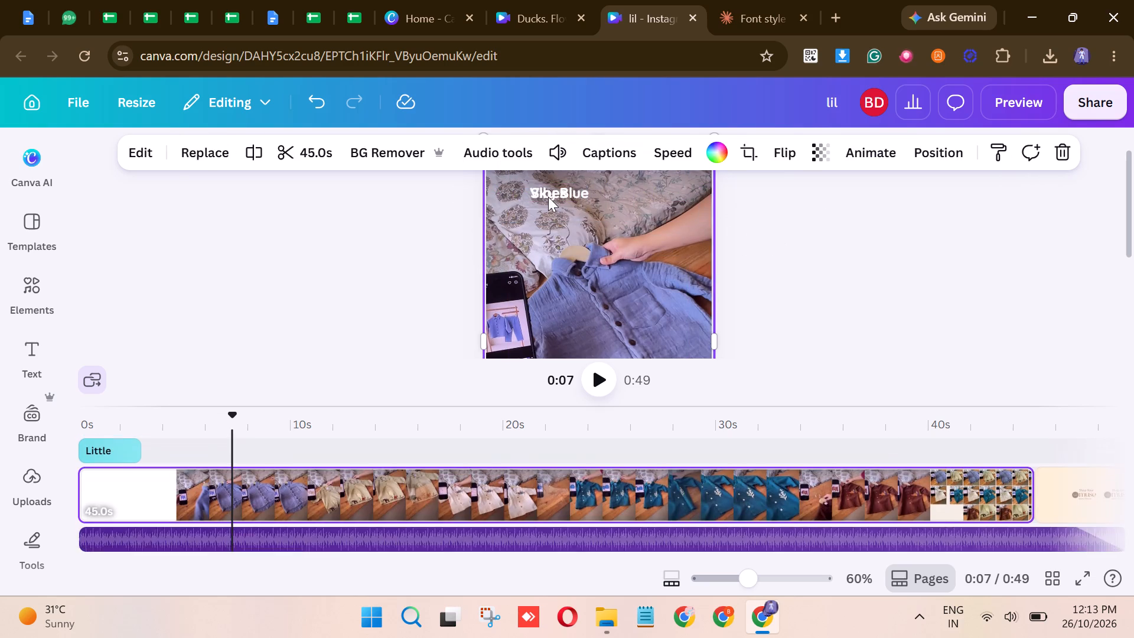
{"action": "left_click_drag", "start_coordinate": [554, 192], "coordinate": [632, 191]}
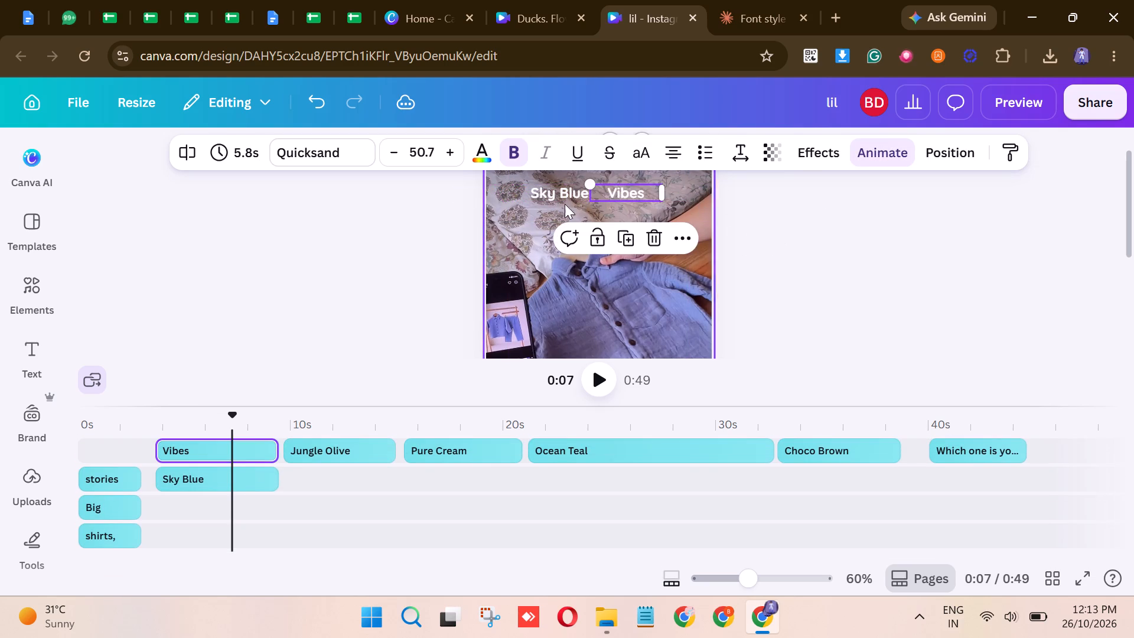
Narrow the "Sky Blue" text box to fit its words and place it directly before "Vibes" on the same line.
{"action": "left_click", "coordinate": [557, 197]}
{"action": "left_click_drag", "start_coordinate": [669, 191], "coordinate": [594, 200]}
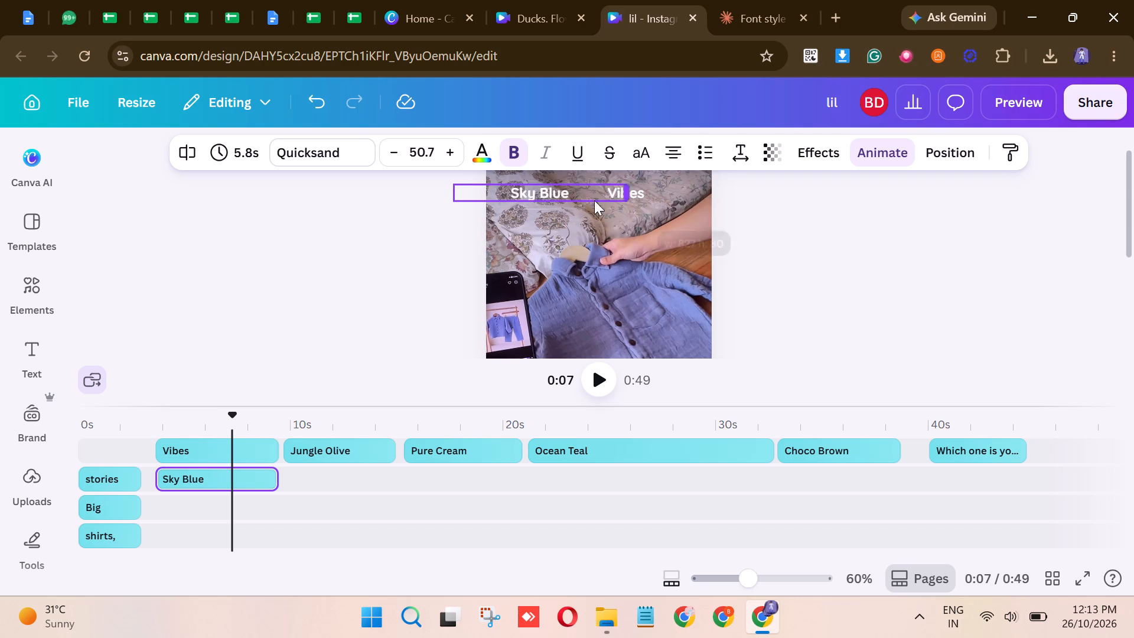
{"action": "left_click_drag", "start_coordinate": [594, 200], "coordinate": [517, 197]}
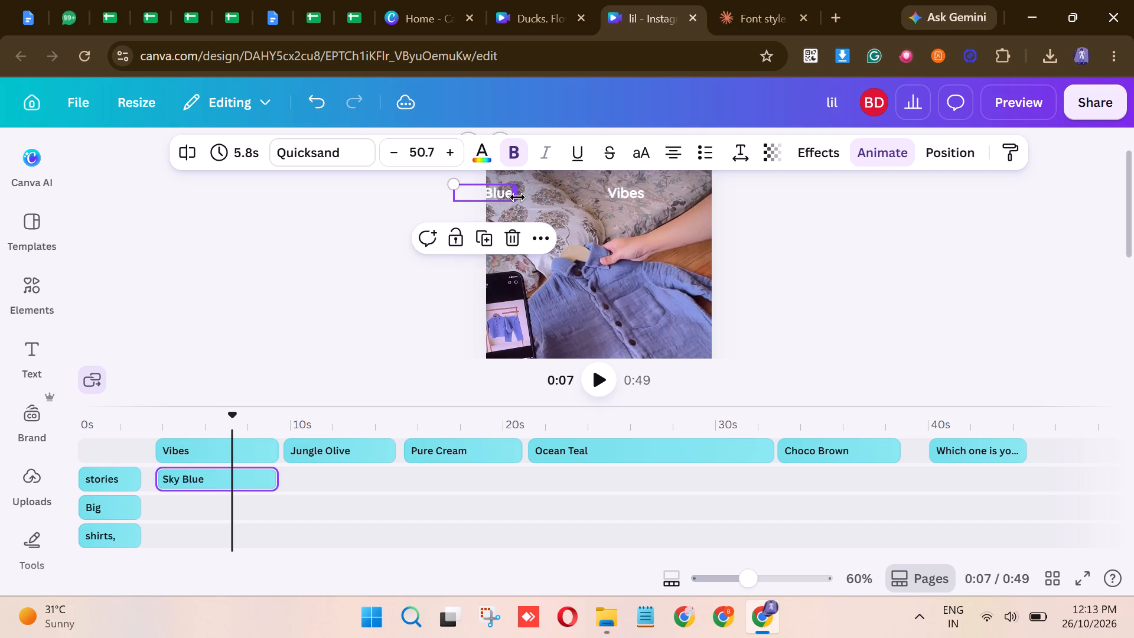
{"action": "left_click_drag", "start_coordinate": [500, 185], "coordinate": [585, 190]}
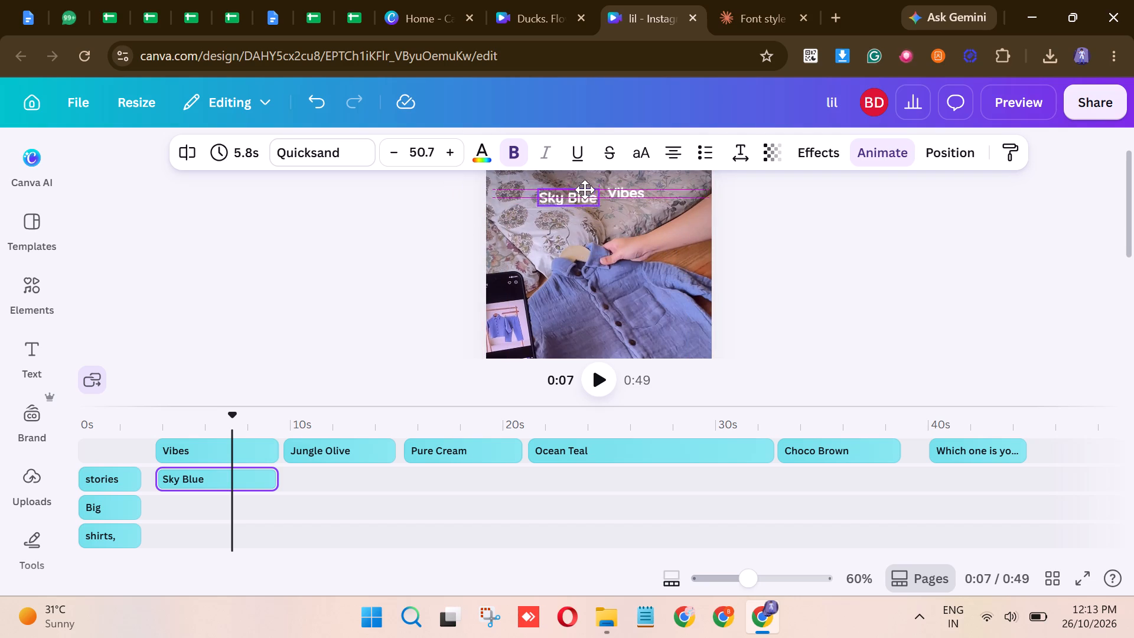
{"action": "left_click_drag", "start_coordinate": [585, 190], "coordinate": [589, 185]}
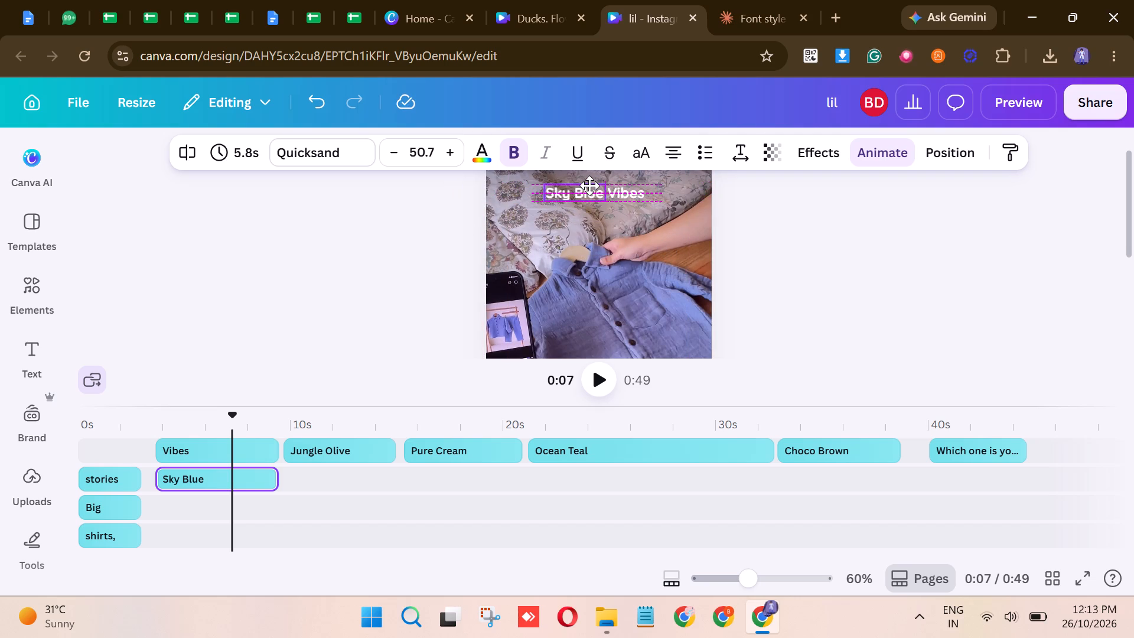
{"action": "left_click_drag", "start_coordinate": [589, 185], "coordinate": [589, 184]}
{"action": "left_click", "coordinate": [838, 203]}
{"action": "right_click", "coordinate": [559, 194]}
{"action": "left_click", "coordinate": [560, 194]}
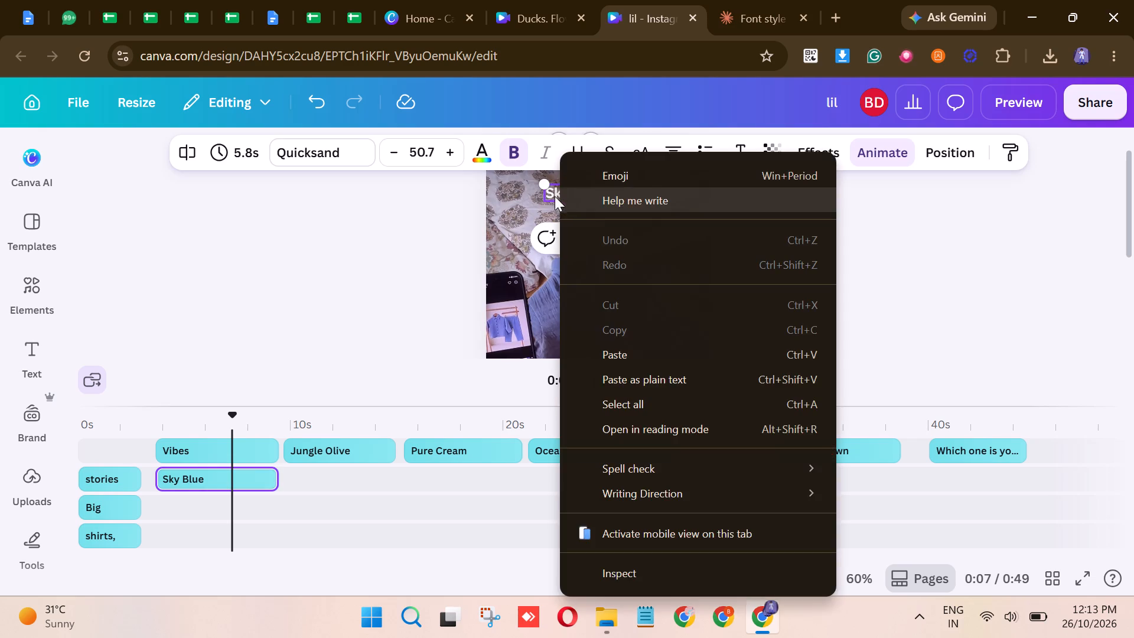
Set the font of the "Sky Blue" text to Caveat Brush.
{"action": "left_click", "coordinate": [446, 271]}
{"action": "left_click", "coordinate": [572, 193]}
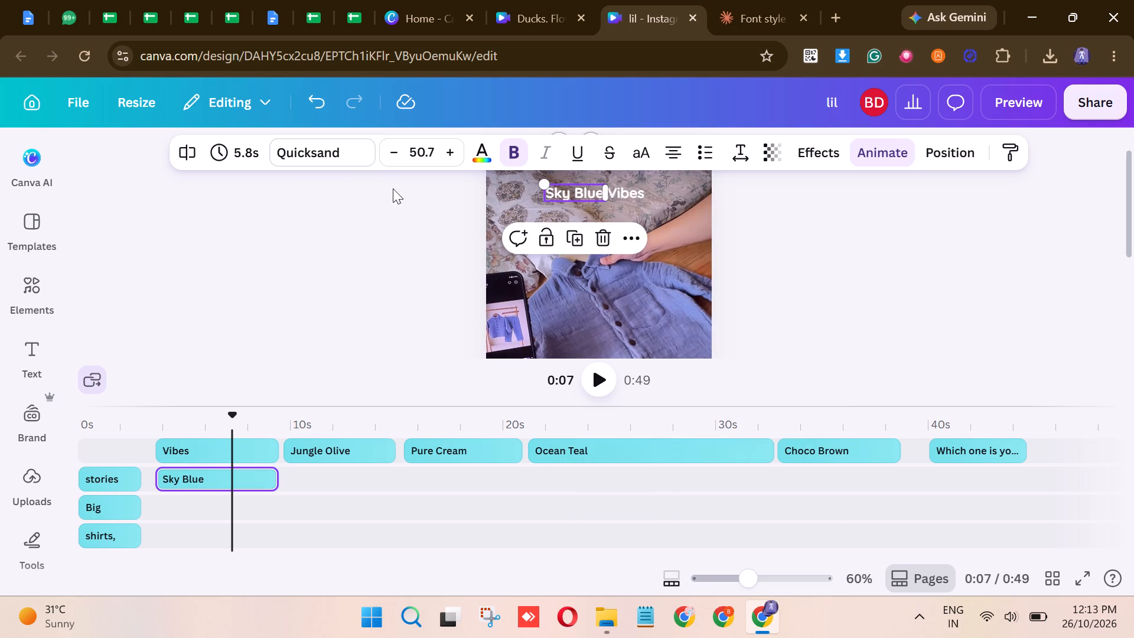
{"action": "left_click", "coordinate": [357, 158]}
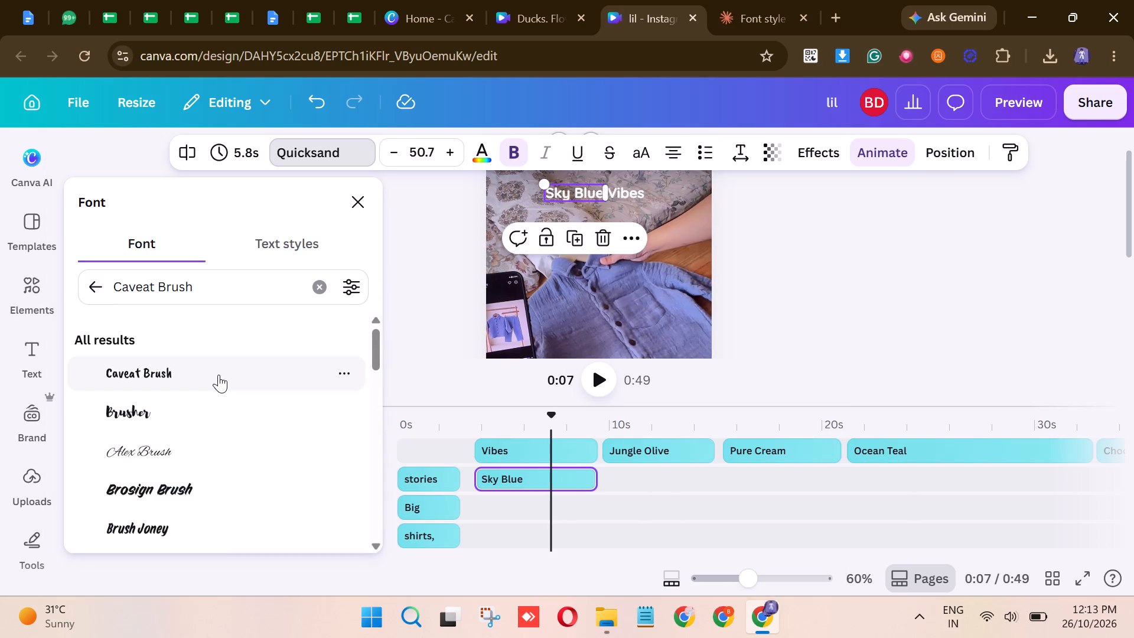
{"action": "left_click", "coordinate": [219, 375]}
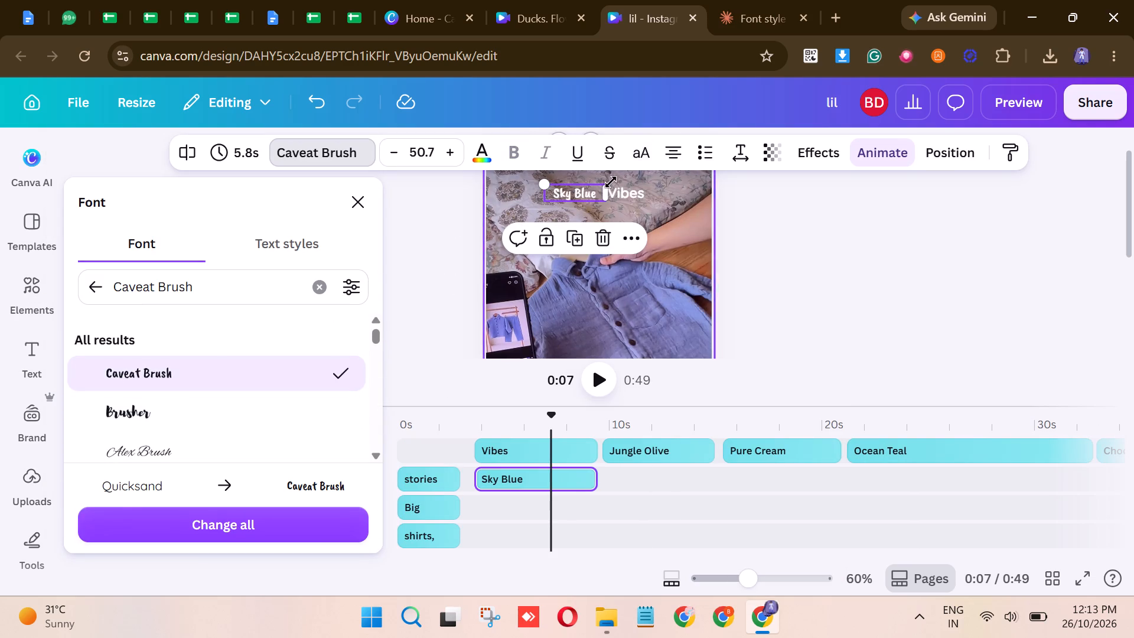
Set the font of the "Vibes" text to Caveat Brush.
{"action": "left_click", "coordinate": [623, 188]}
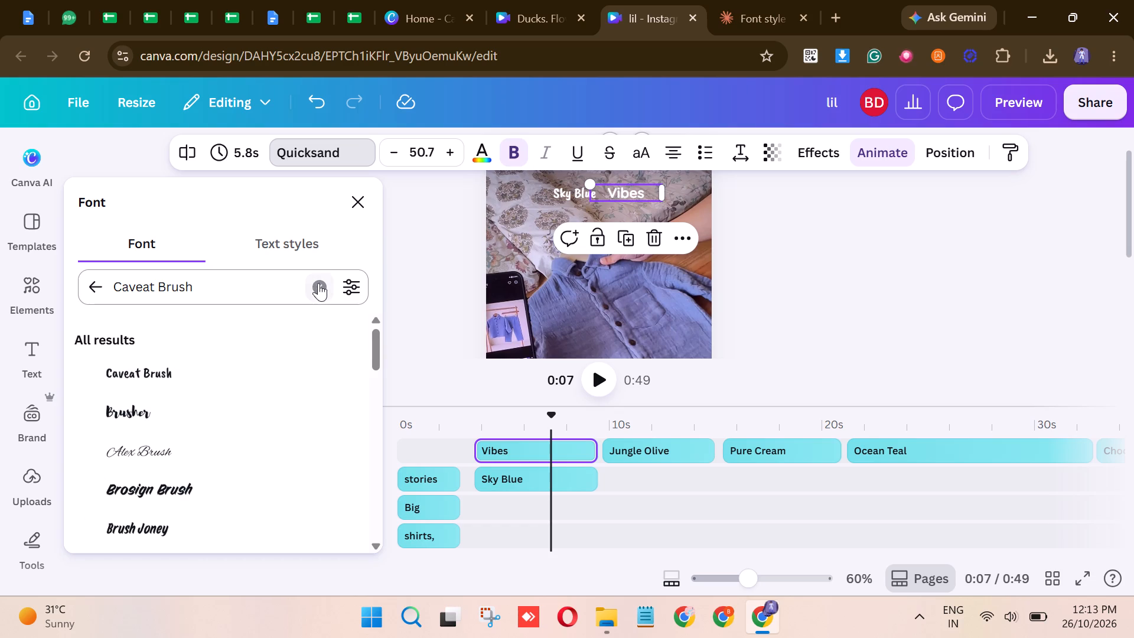
{"action": "left_click", "coordinate": [319, 288]}
{"action": "left_click", "coordinate": [224, 406]}
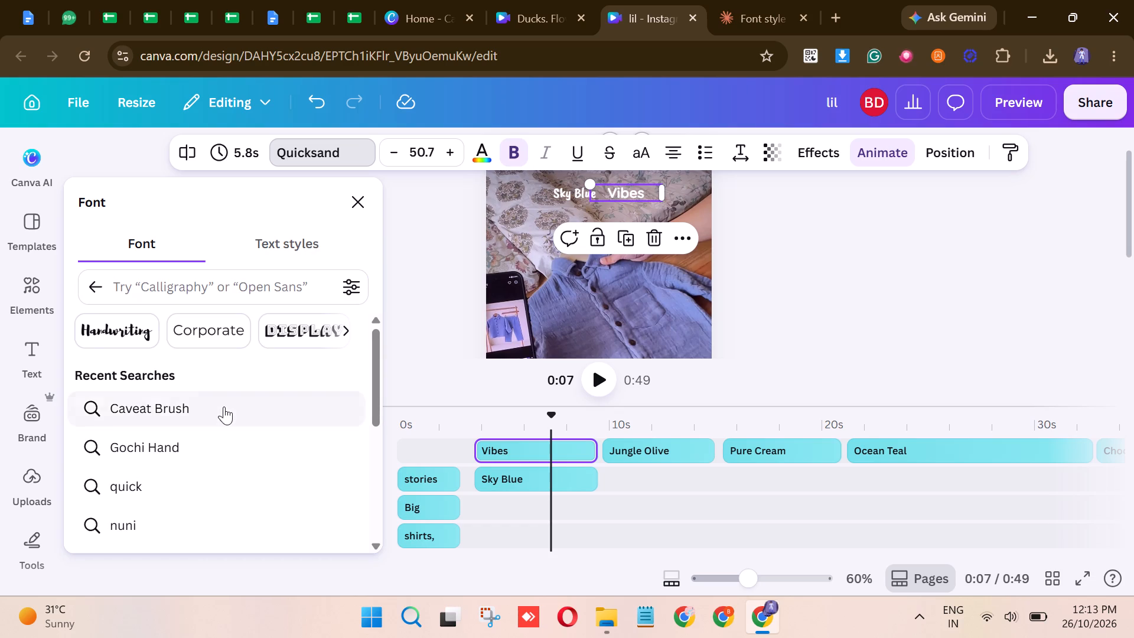
{"action": "left_click", "coordinate": [188, 365]}
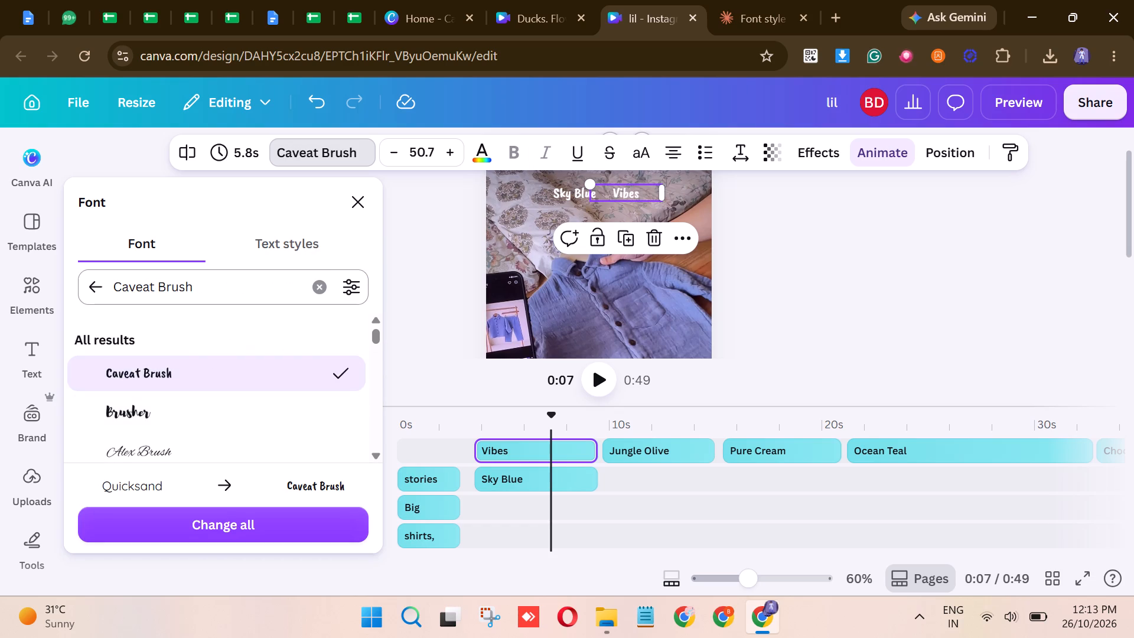
Set the font of the "Sky Blue" text to Gochi Hand, picked from the recent font searches.
{"action": "left_click", "coordinate": [322, 287]}
{"action": "left_click", "coordinate": [573, 194]}
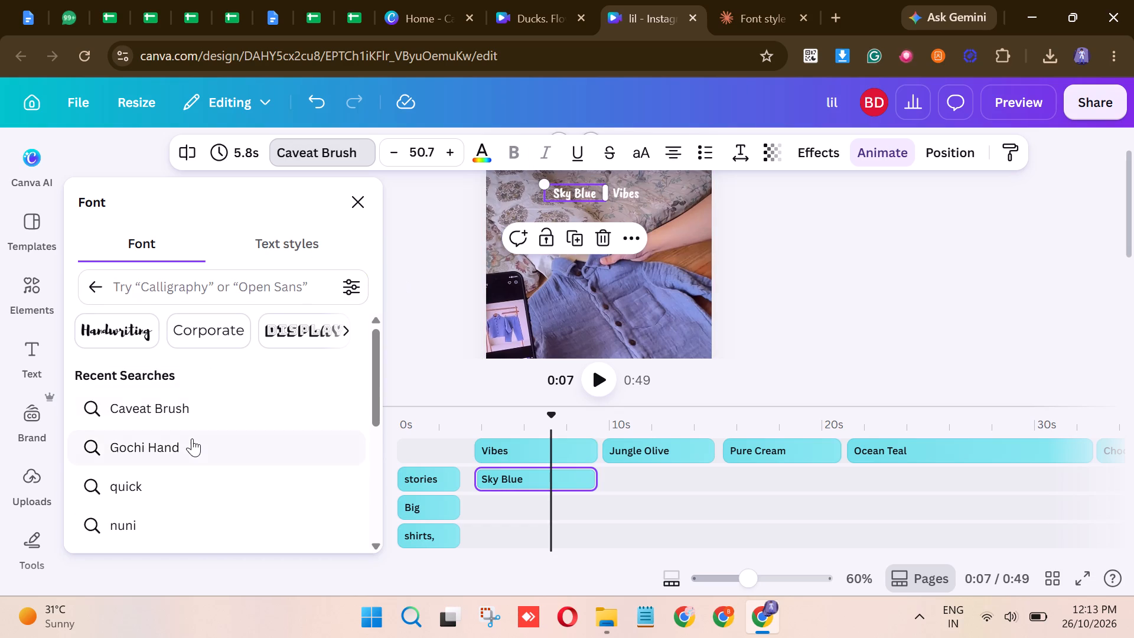
{"action": "left_click", "coordinate": [192, 438]}
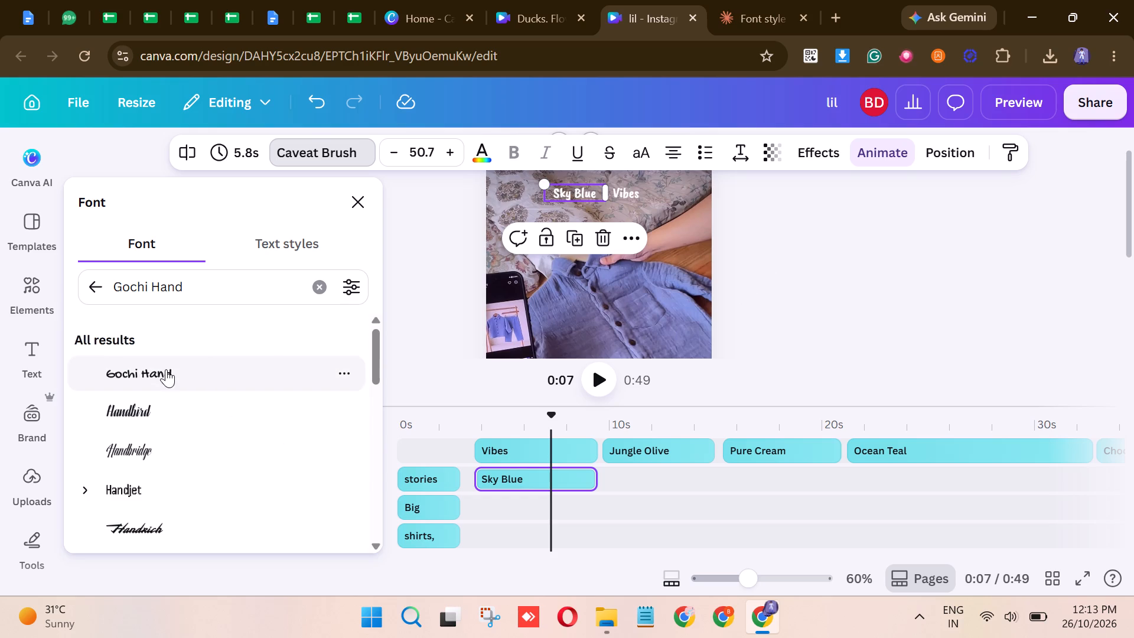
{"action": "left_click", "coordinate": [166, 369]}
{"action": "left_click", "coordinate": [791, 251]}
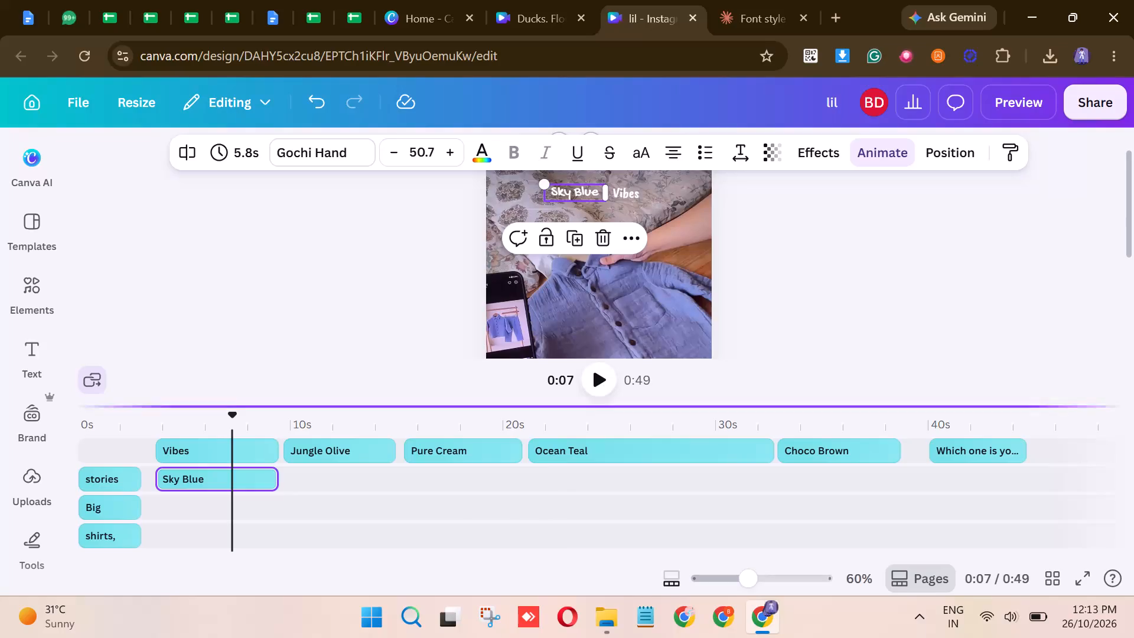
Duplicate the "Jungle Olive" caption and place the copy directly below the original.
{"action": "left_click", "coordinate": [340, 444]}
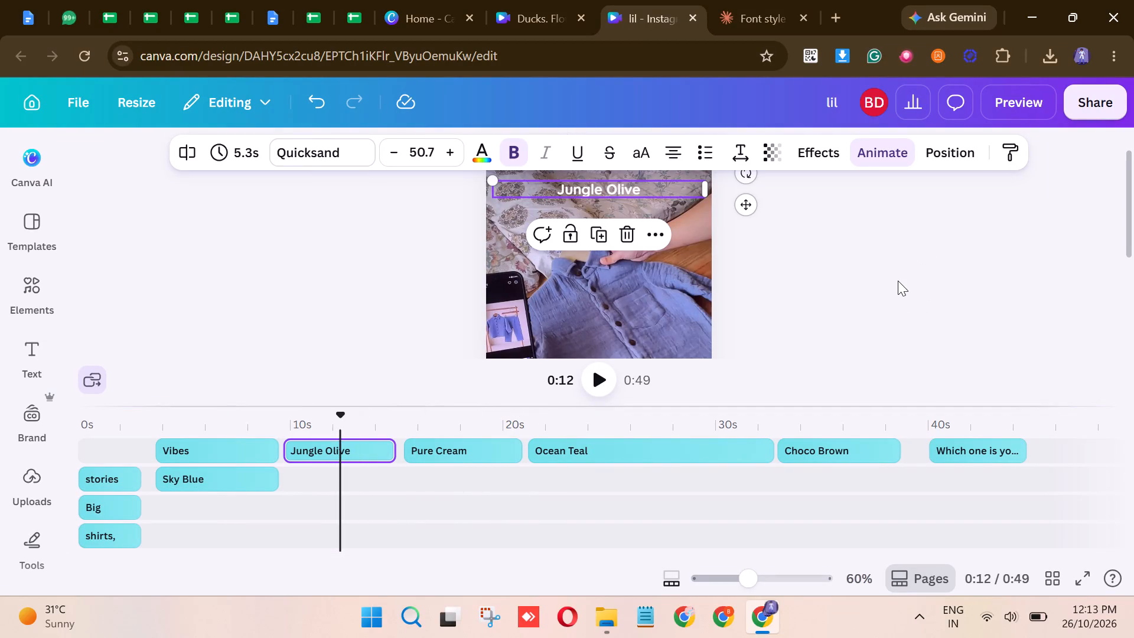
{"action": "left_click", "coordinate": [589, 234]}
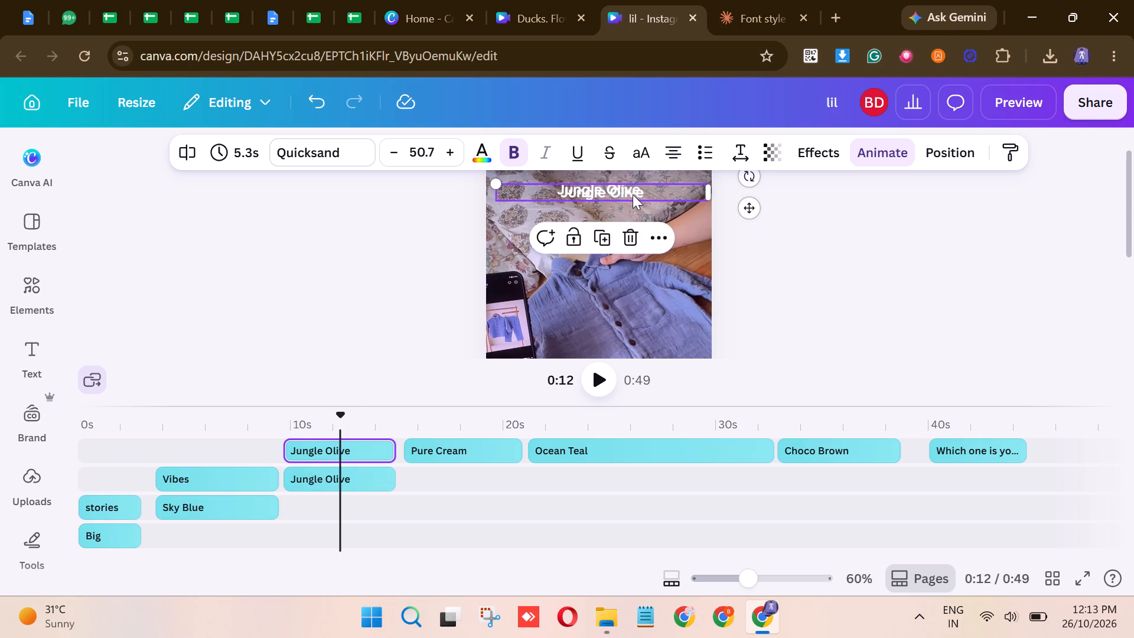
{"action": "left_click_drag", "start_coordinate": [633, 194], "coordinate": [631, 213]}
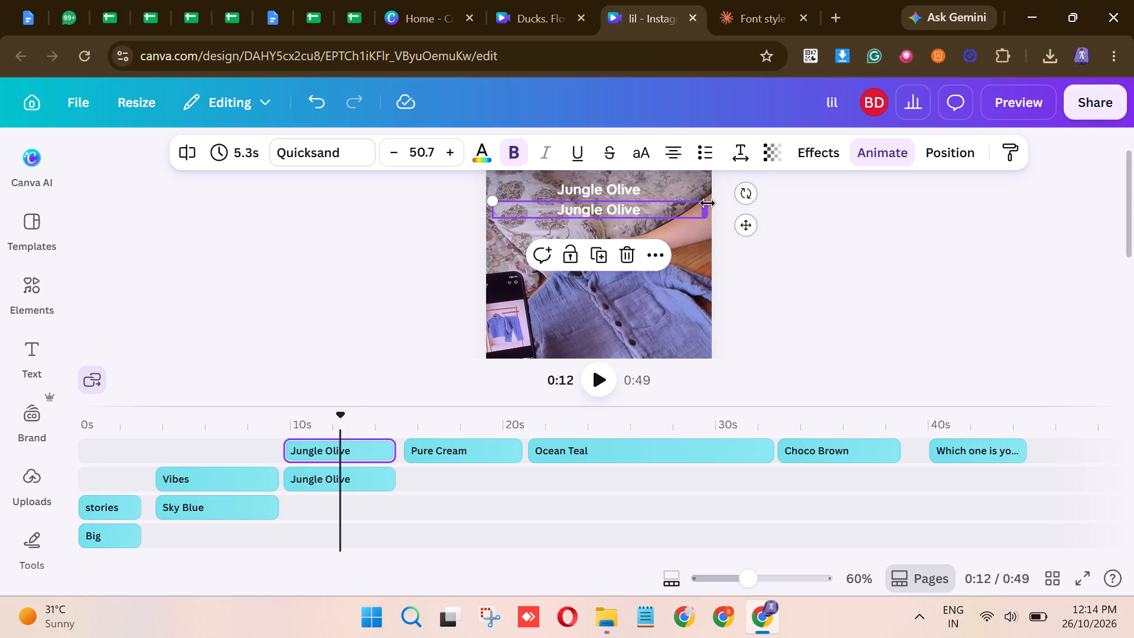
Narrow the lower and upper "Jungle Olive" text boxes to fit their words on one line.
{"action": "left_click_drag", "start_coordinate": [708, 210], "coordinate": [610, 218]}
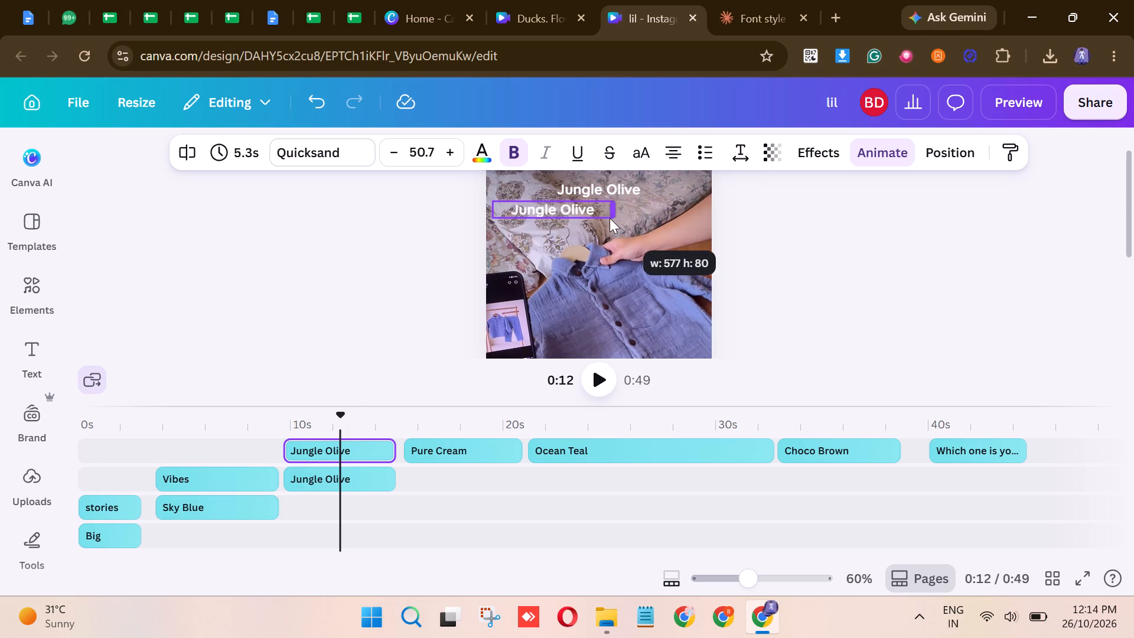
{"action": "left_click_drag", "start_coordinate": [610, 218], "coordinate": [580, 216]}
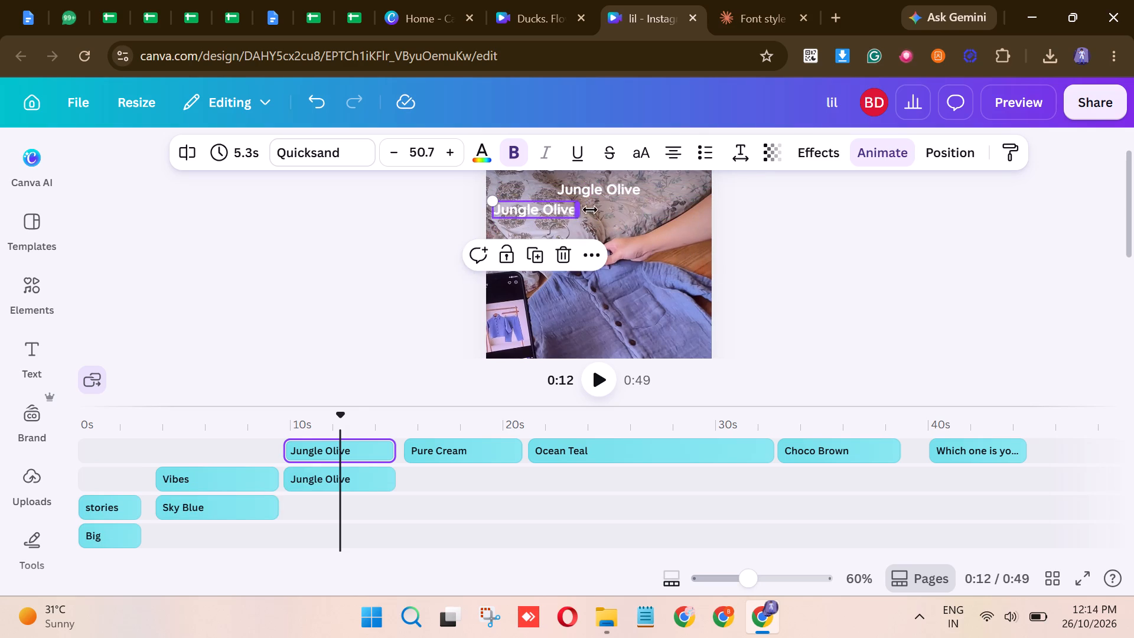
{"action": "left_click", "coordinate": [604, 187]}
{"action": "left_click_drag", "start_coordinate": [710, 187], "coordinate": [632, 192]}
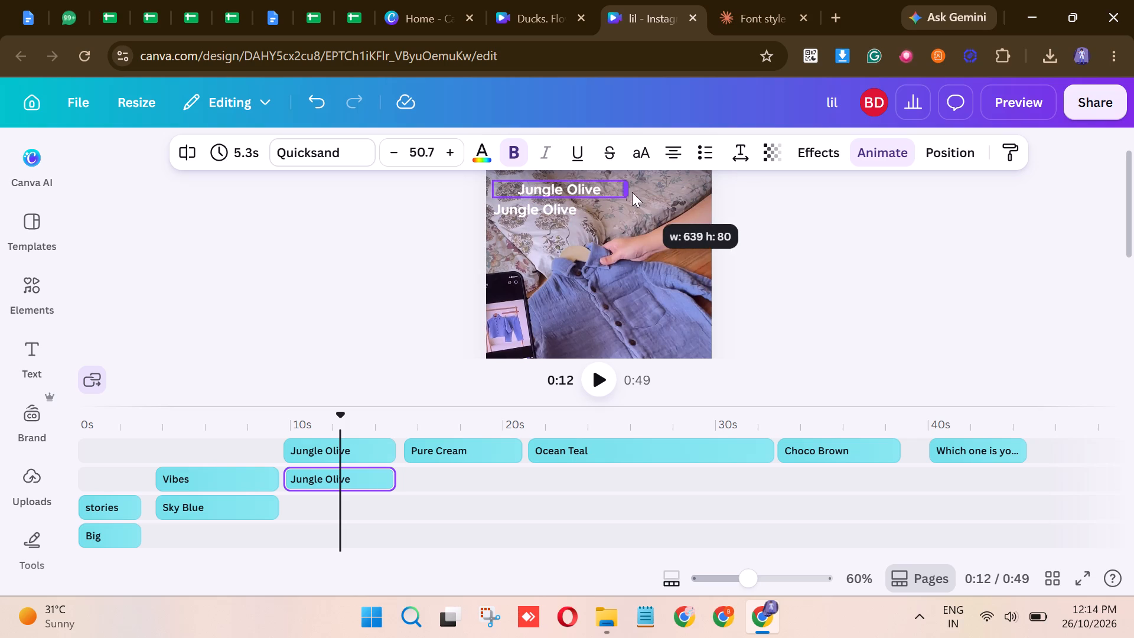
{"action": "left_click_drag", "start_coordinate": [632, 192], "coordinate": [599, 194]}
Open the text of the upper "Jungle Olive" caption for editing.
{"action": "left_click", "coordinate": [581, 192]}
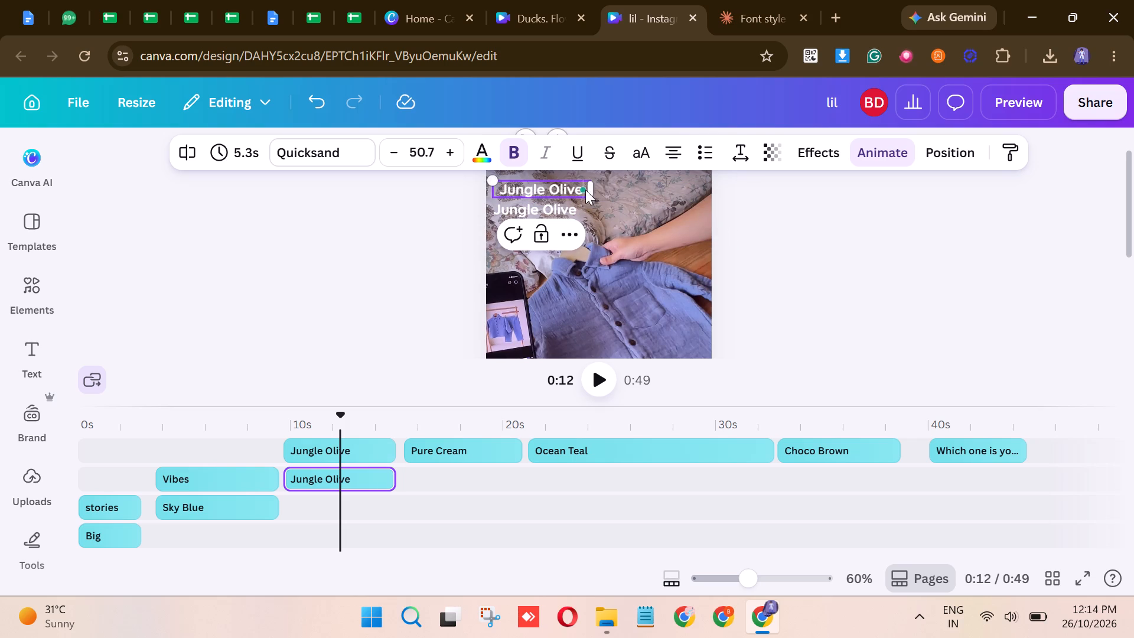
Delete "Olive" from the upper "Jungle Olive" caption so that it reads "Jungle", and narrow its text box to fit.
{"action": "key", "text": "BackSpace"}
{"action": "key", "text": "BackSpace"}
{"action": "key", "text": "BackSpace"}
{"action": "key", "text": "BackSpace"}
{"action": "key", "text": "BackSpace"}
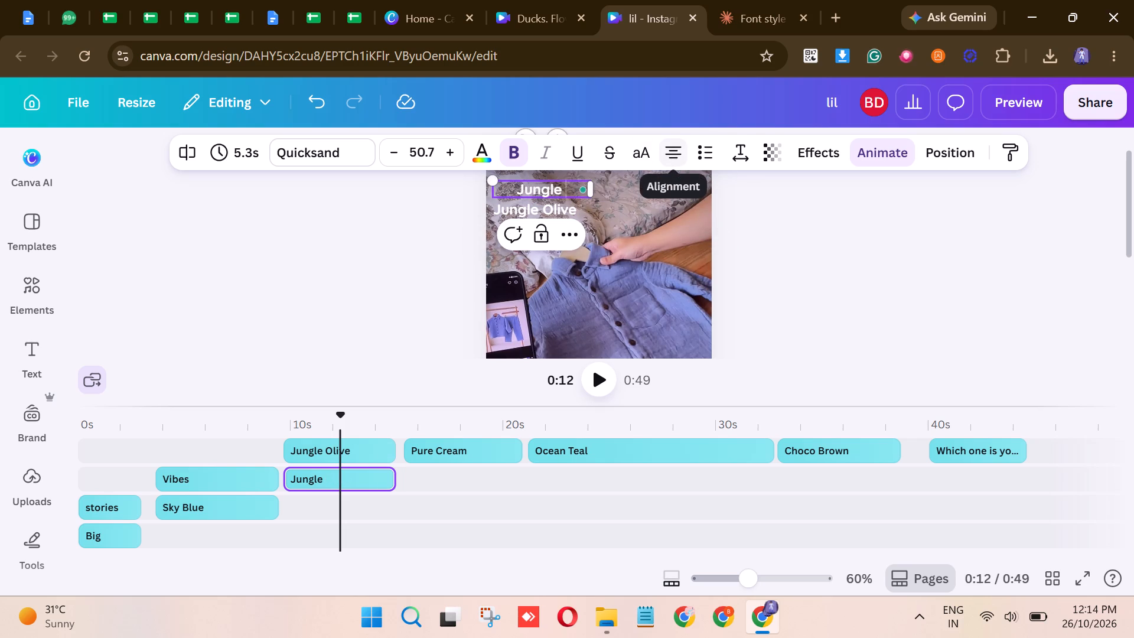
{"action": "key", "text": "BackSpace"}
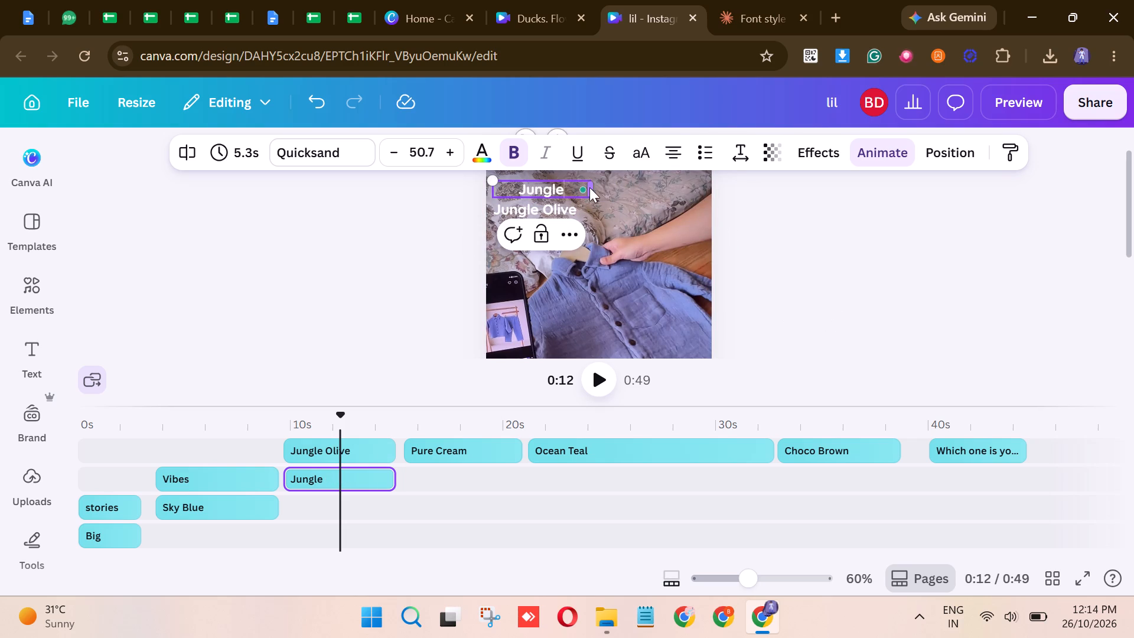
{"action": "left_click_drag", "start_coordinate": [592, 185], "coordinate": [546, 196]}
Move the lower "Jungle Olive" caption aside, delete "Jungle" so that it reads "Olive", and narrow its text box to fit.
{"action": "left_click_drag", "start_coordinate": [570, 208], "coordinate": [690, 197]}
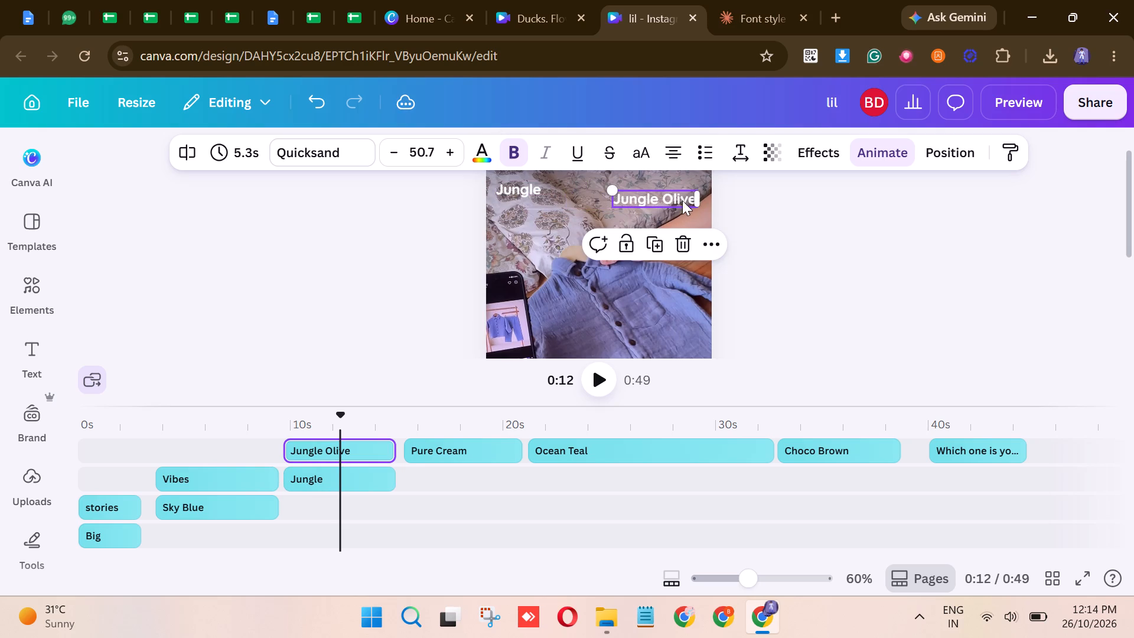
{"action": "double_click", "coordinate": [665, 201]}
{"action": "left_click", "coordinate": [665, 201]}
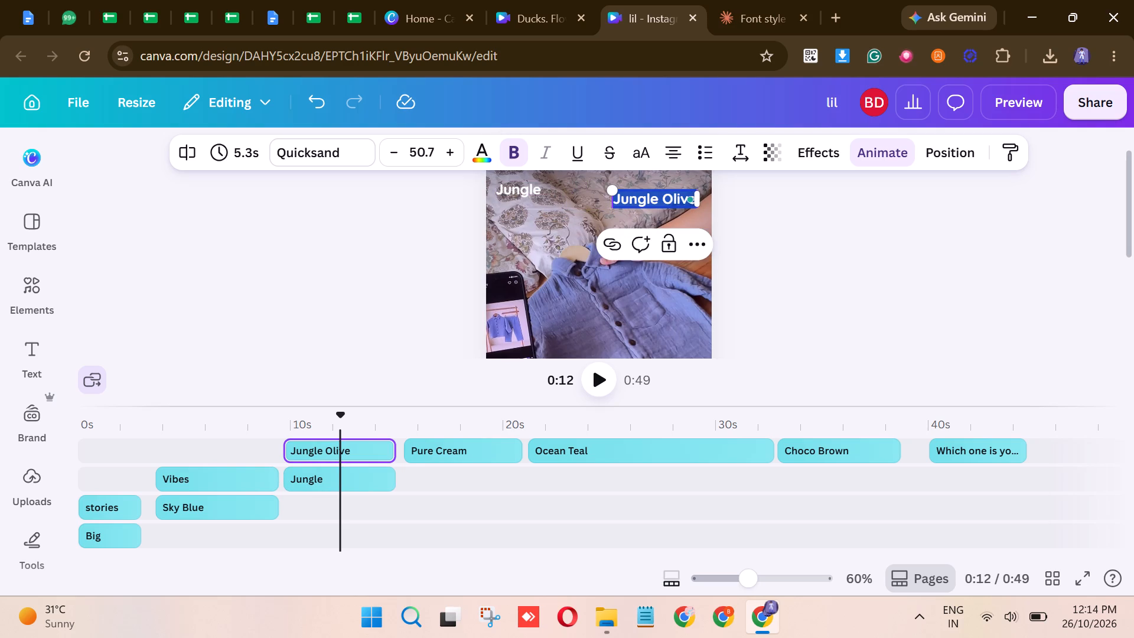
{"action": "left_click", "coordinate": [663, 197]}
{"action": "key", "text": "BackSpace"}
{"action": "key", "text": "BackSpace"}
{"action": "key", "text": "BackSpace"}
{"action": "key", "text": "BackSpace"}
{"action": "key", "text": "BackSpace"}
{"action": "key", "text": "BackSpace"}
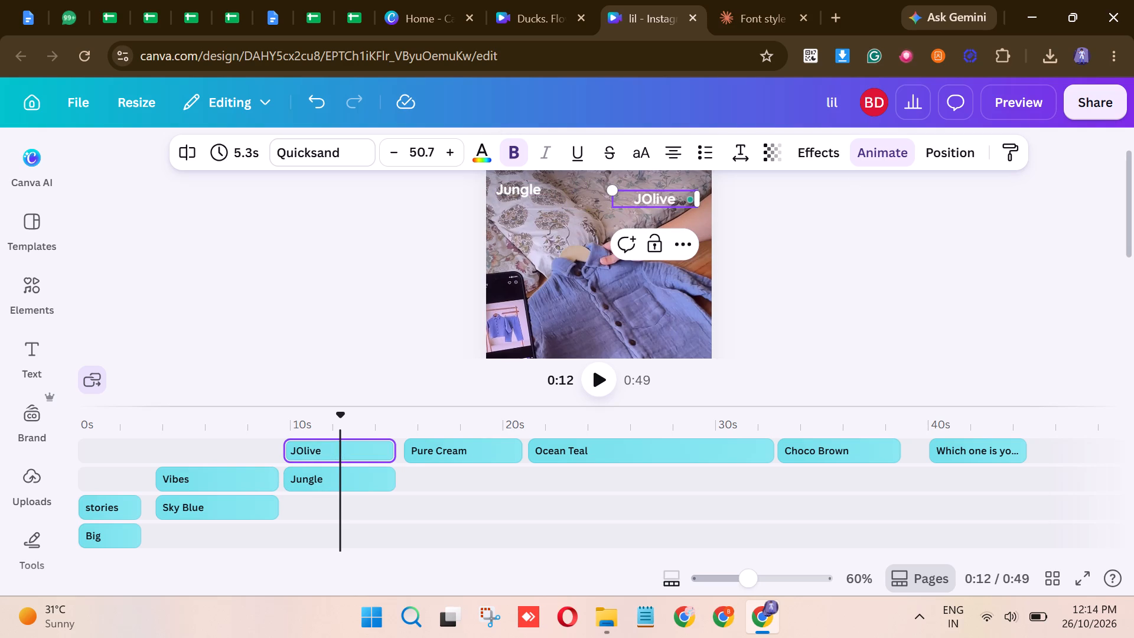
{"action": "key", "text": "BackSpace"}
{"action": "key", "text": "BackSpace"}
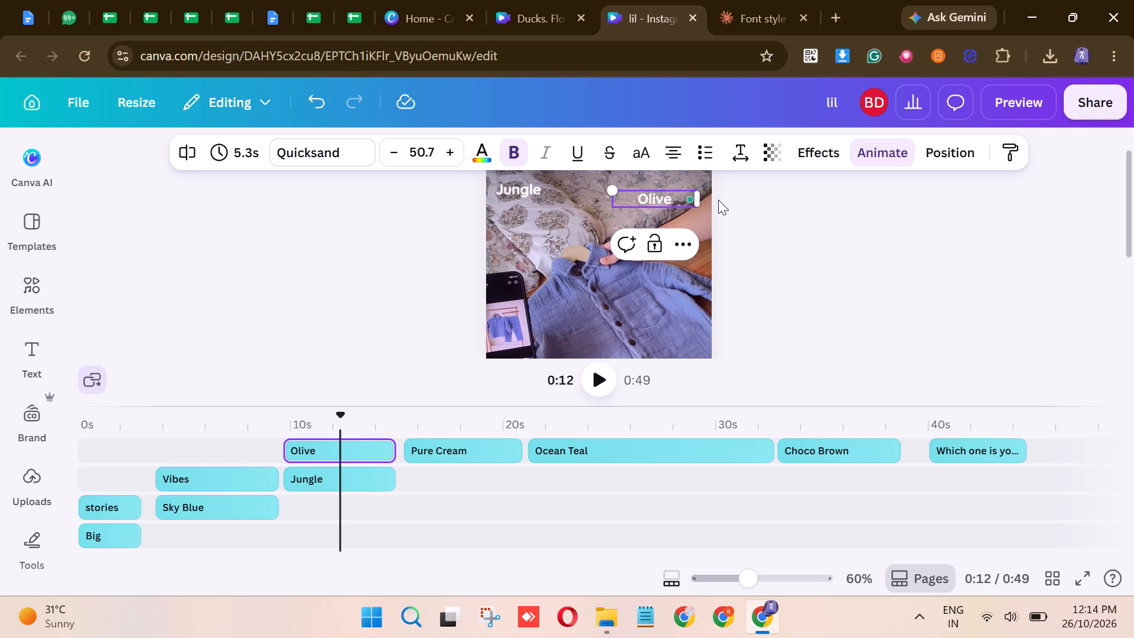
{"action": "left_click_drag", "start_coordinate": [704, 201], "coordinate": [663, 200]}
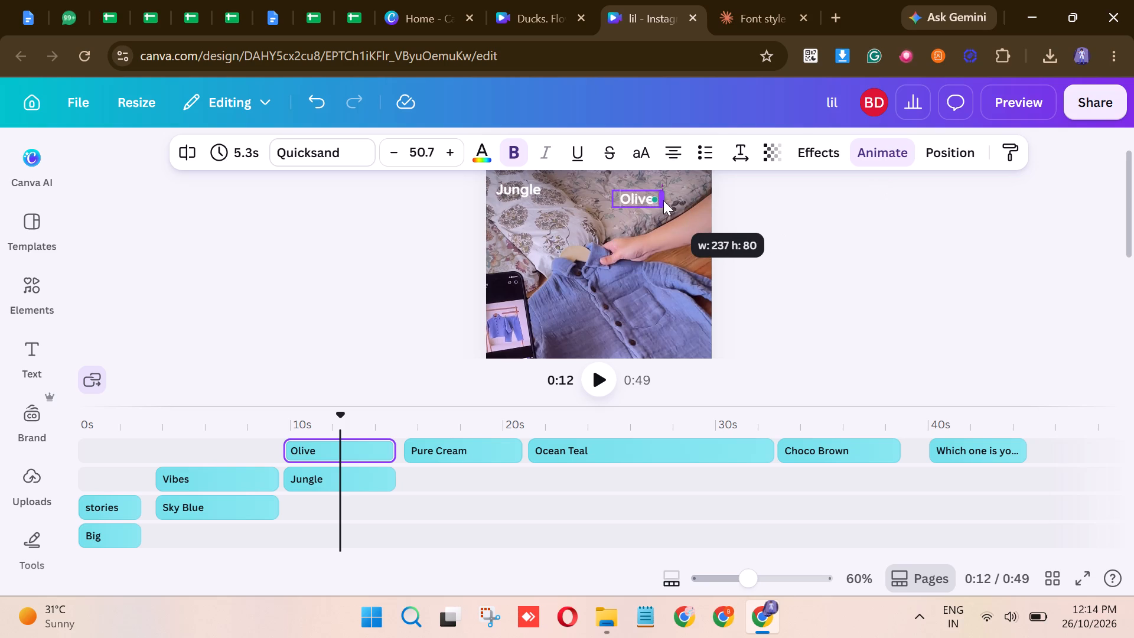
{"action": "left_click_drag", "start_coordinate": [663, 200], "coordinate": [659, 200]}
{"action": "left_click", "coordinate": [797, 208]}
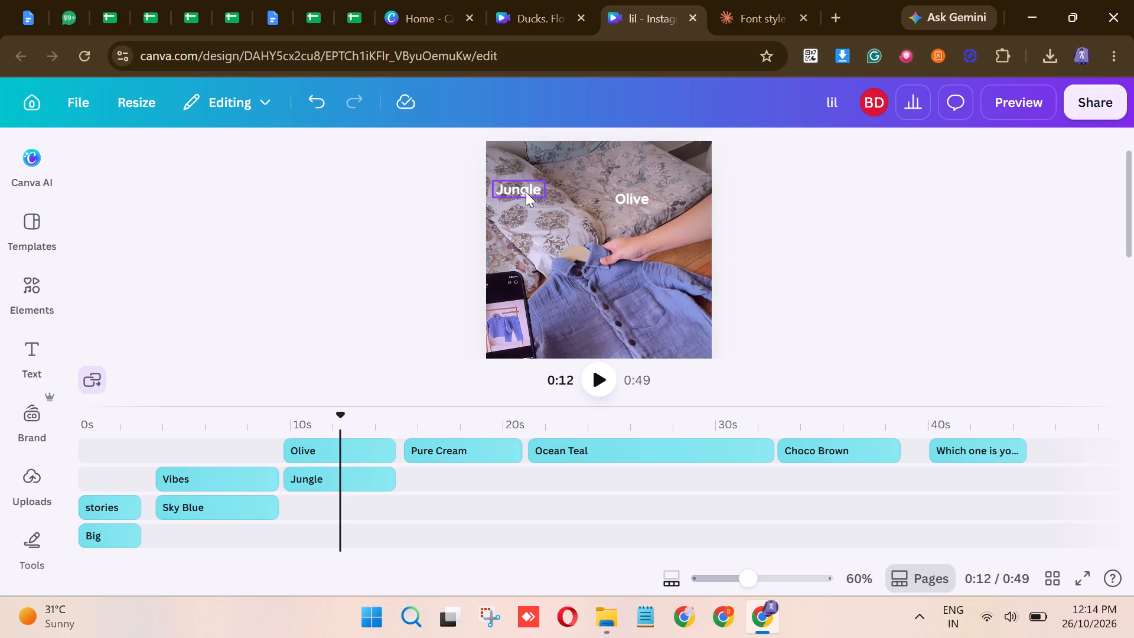
Place "Jungle" and "Olive" side by side on the same line near the middle of the frame.
{"action": "left_click_drag", "start_coordinate": [526, 192], "coordinate": [576, 192]}
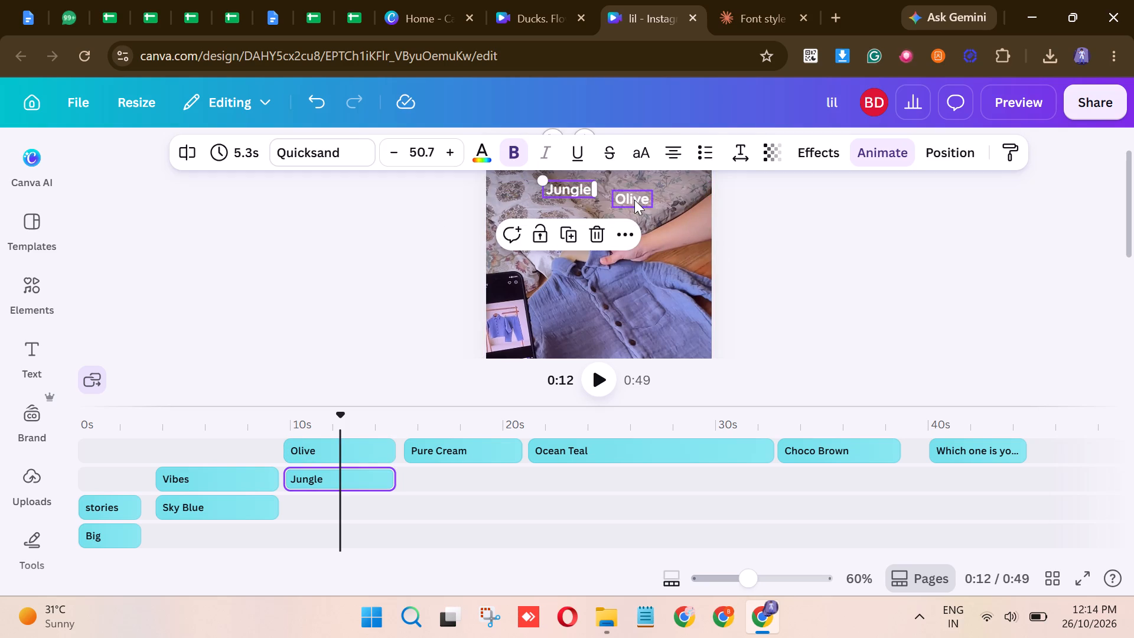
{"action": "left_click_drag", "start_coordinate": [634, 200], "coordinate": [620, 190]}
Set the font of the "Jungle" caption to Gochi Hand.
{"action": "left_click", "coordinate": [325, 155]}
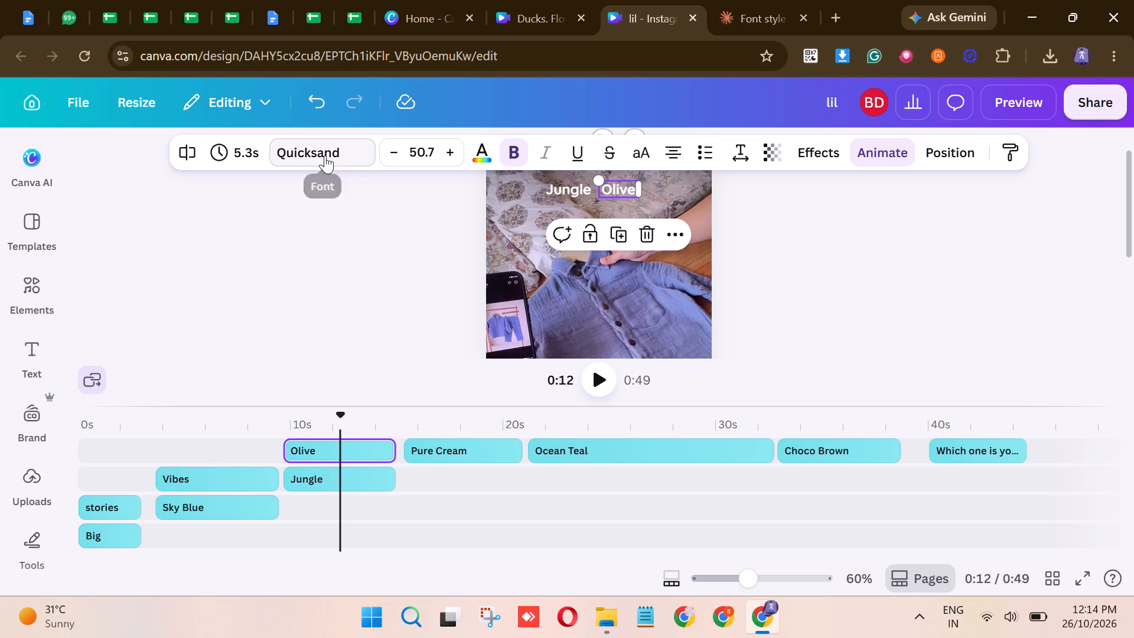
{"action": "left_click", "coordinate": [585, 183]}
{"action": "left_click", "coordinate": [148, 379]}
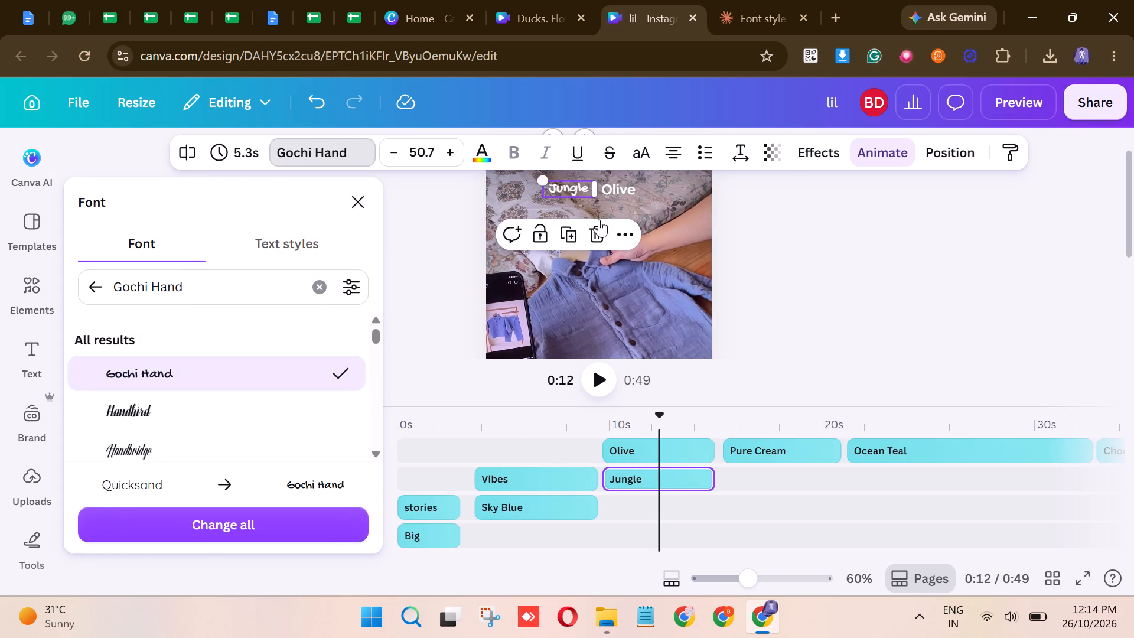
Set the font of the "Olive" caption to Caveat Brush.
{"action": "left_click", "coordinate": [614, 185]}
{"action": "left_click", "coordinate": [310, 294]}
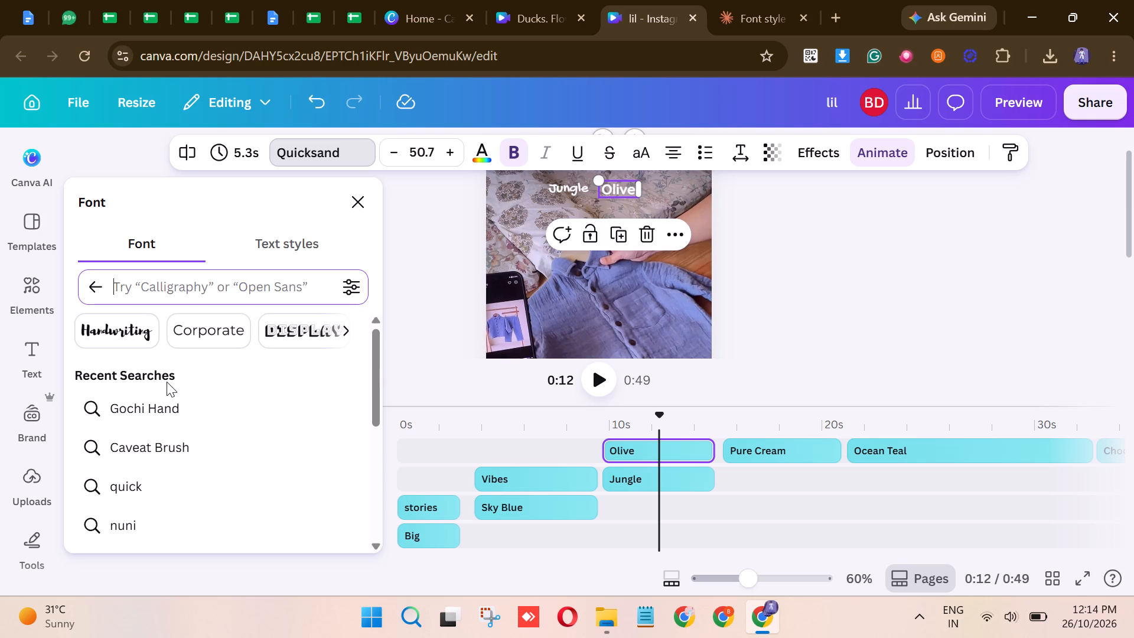
{"action": "left_click", "coordinate": [153, 442]}
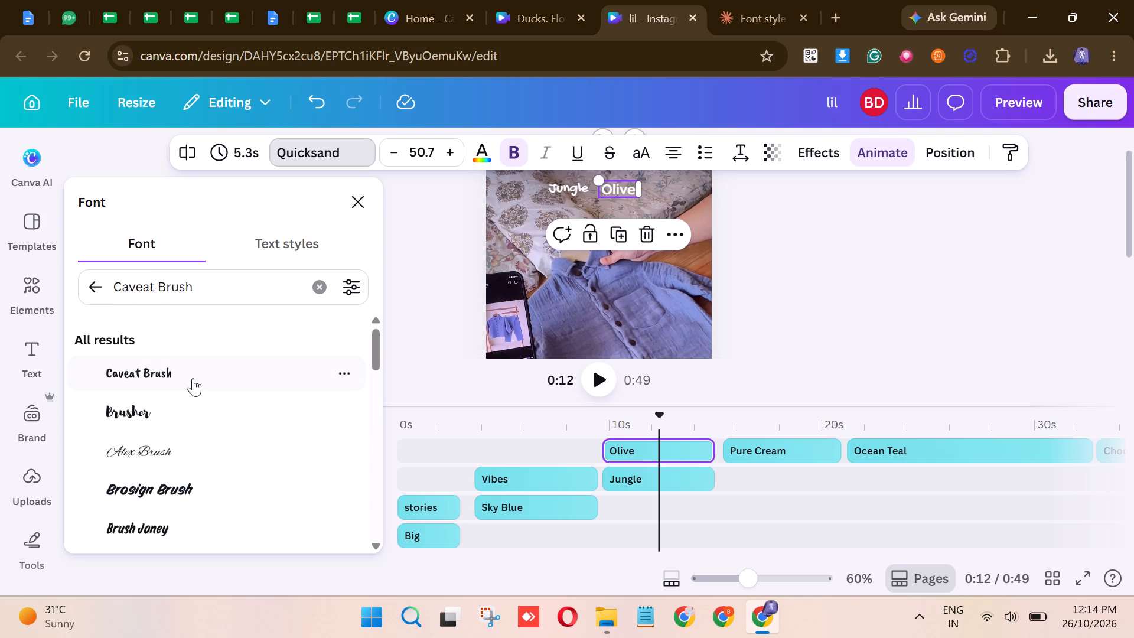
{"action": "left_click", "coordinate": [193, 378]}
{"action": "left_click", "coordinate": [824, 279]}
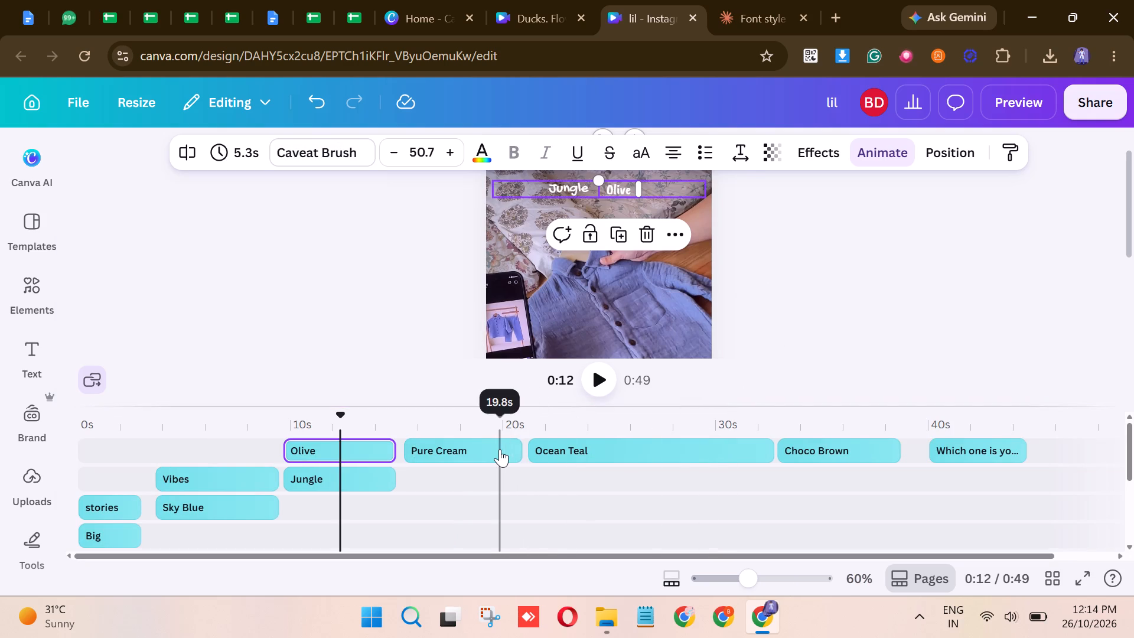
Duplicate the "Pure Cream" caption and place the copy just below the original.
{"action": "left_click", "coordinate": [500, 449]}
{"action": "left_click", "coordinate": [609, 234]}
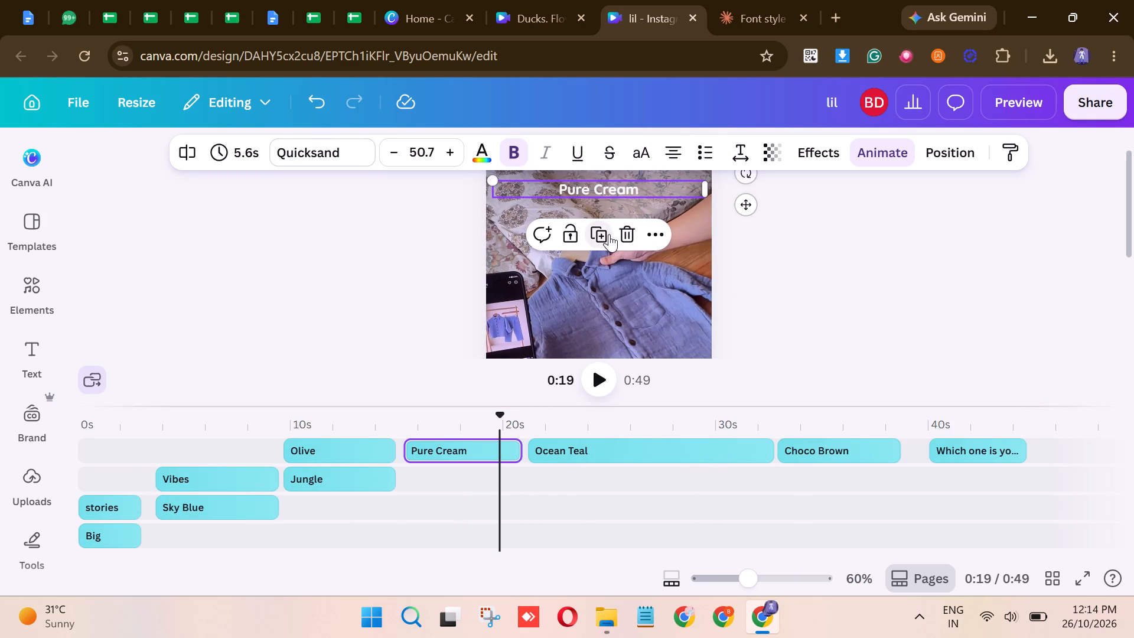
{"action": "left_click_drag", "start_coordinate": [621, 196], "coordinate": [624, 226]}
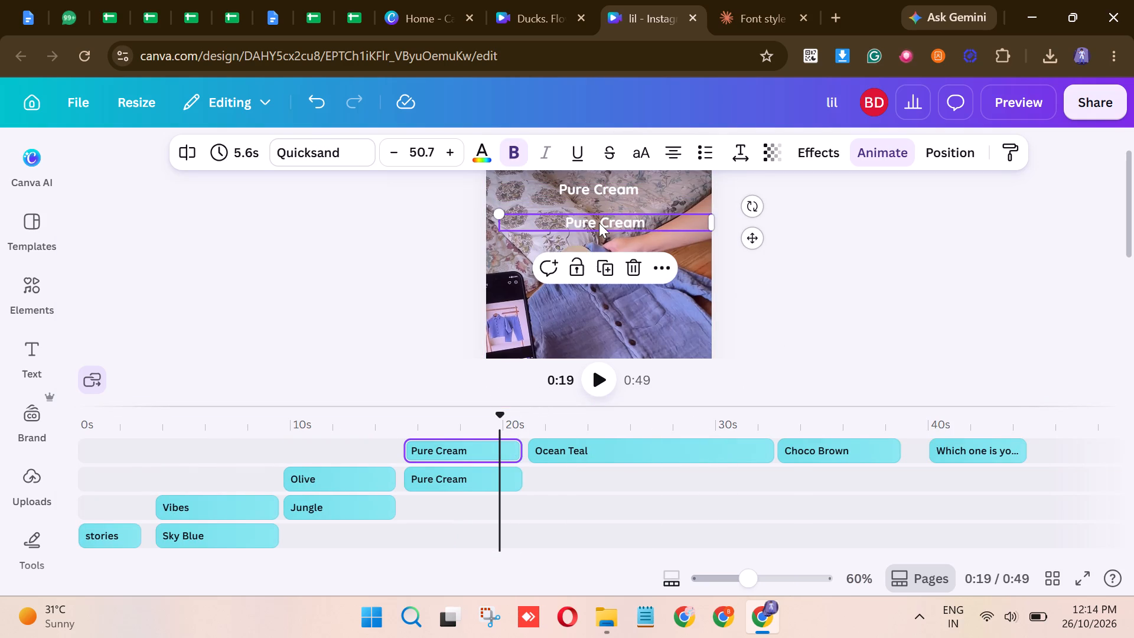
Delete "Pure" from the lower "Pure Cream" caption so that it reads "Cream", and narrow its text box to fit.
{"action": "left_click", "coordinate": [599, 223]}
{"action": "left_click", "coordinate": [603, 224]}
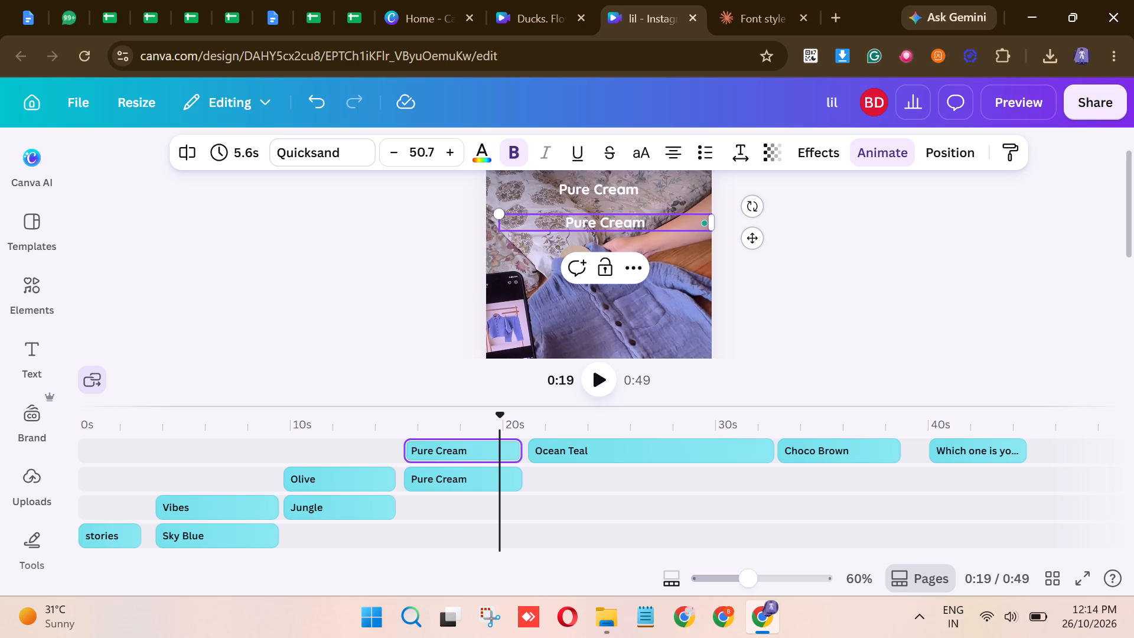
{"action": "key", "text": "BackSpace"}
{"action": "key", "text": "BackSpace"}
{"action": "key", "text": "BackSpace"}
{"action": "key", "text": "BackSpace"}
{"action": "key", "text": "BackSpace"}
{"action": "key", "text": "BackSpace"}
{"action": "key", "text": "BackSpace"}
{"action": "key", "text": "BackSpace"}
{"action": "key", "text": "BackSpace"}
{"action": "key", "text": "BackSpace"}
{"action": "key", "text": "BackSpace"}
{"action": "key", "text": "BackSpace"}
{"action": "key", "text": "BackSpace"}
{"action": "key", "text": "BackSpace"}
{"action": "key", "text": "BackSpace"}
{"action": "key", "text": "BackSpace"}
{"action": "key", "text": "BackSpace"}
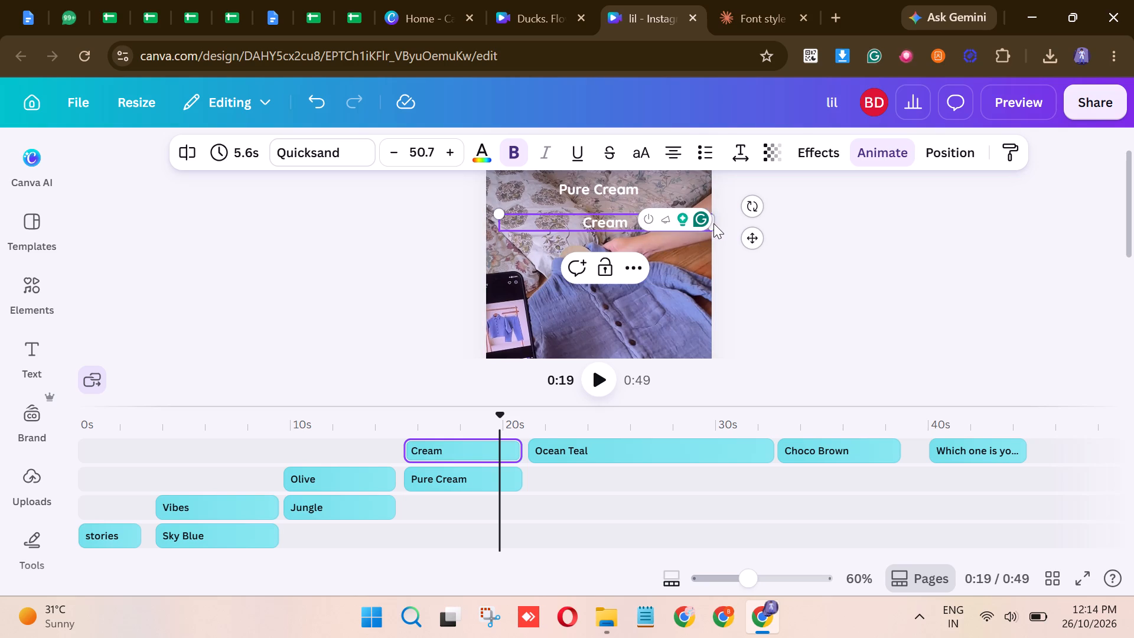
{"action": "left_click_drag", "start_coordinate": [713, 224], "coordinate": [649, 225]}
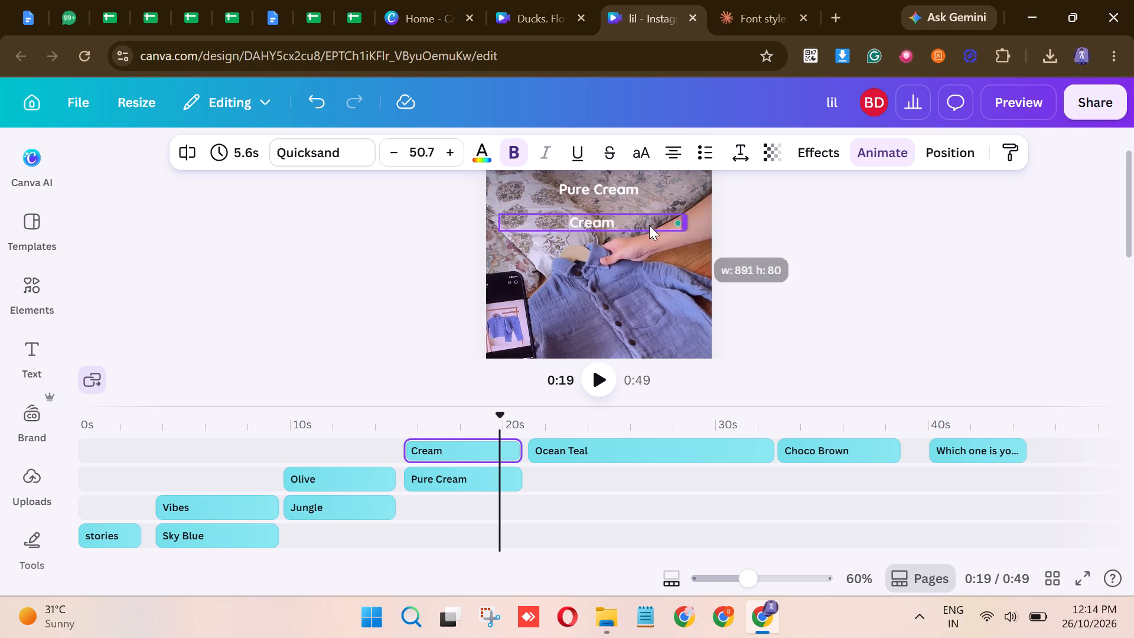
{"action": "left_click_drag", "start_coordinate": [649, 225], "coordinate": [554, 222]}
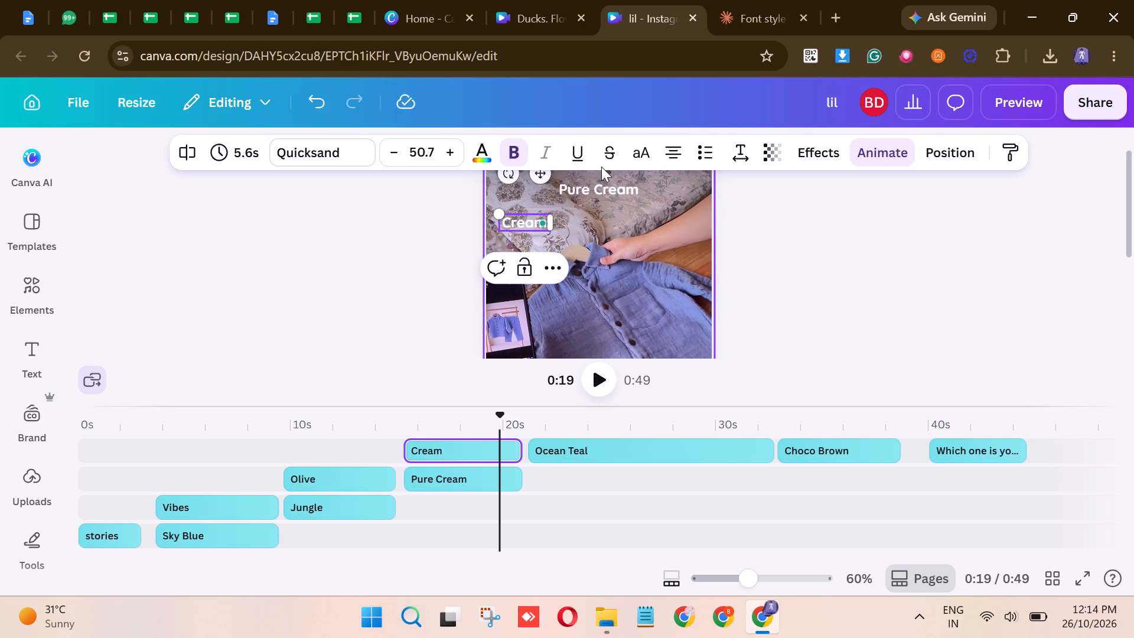
Delete "Cream" from the upper "Pure Cream" caption so that it reads "Pure", and narrow its text box to fit.
{"action": "left_click", "coordinate": [604, 186]}
{"action": "left_click", "coordinate": [591, 192]}
{"action": "left_click", "coordinate": [596, 187]}
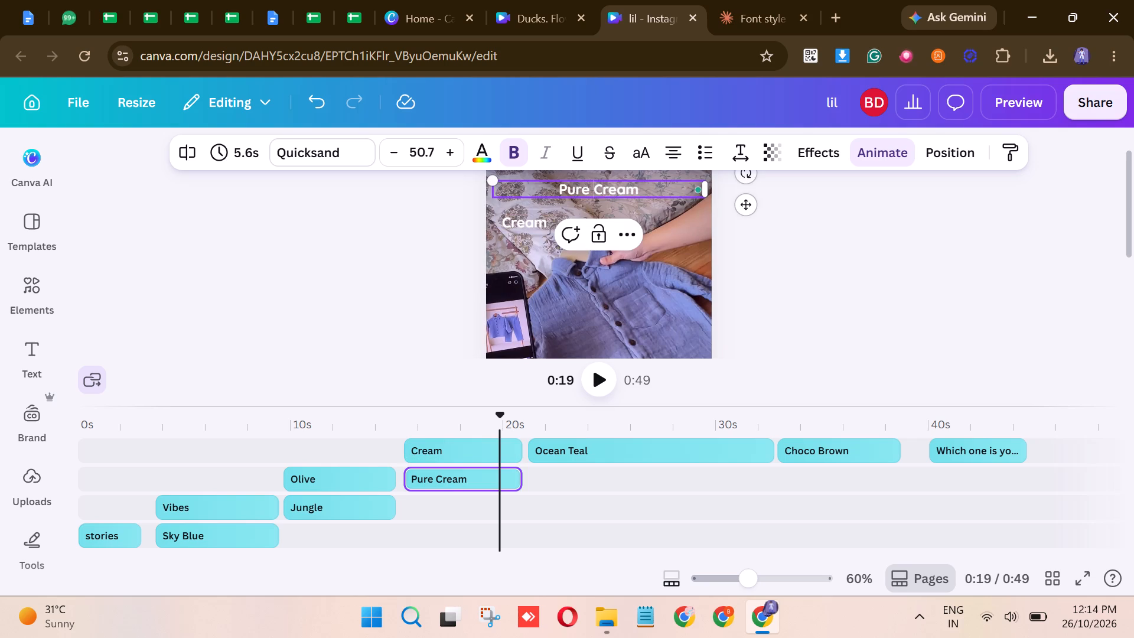
{"action": "left_click", "coordinate": [643, 189]}
{"action": "key", "text": "BackSpace"}
{"action": "key", "text": "BackSpace"}
{"action": "key", "text": "BackSpace"}
{"action": "key", "text": "BackSpace"}
{"action": "key", "text": "BackSpace"}
{"action": "key", "text": "BackSpace"}
{"action": "left_click_drag", "start_coordinate": [707, 193], "coordinate": [520, 192]}
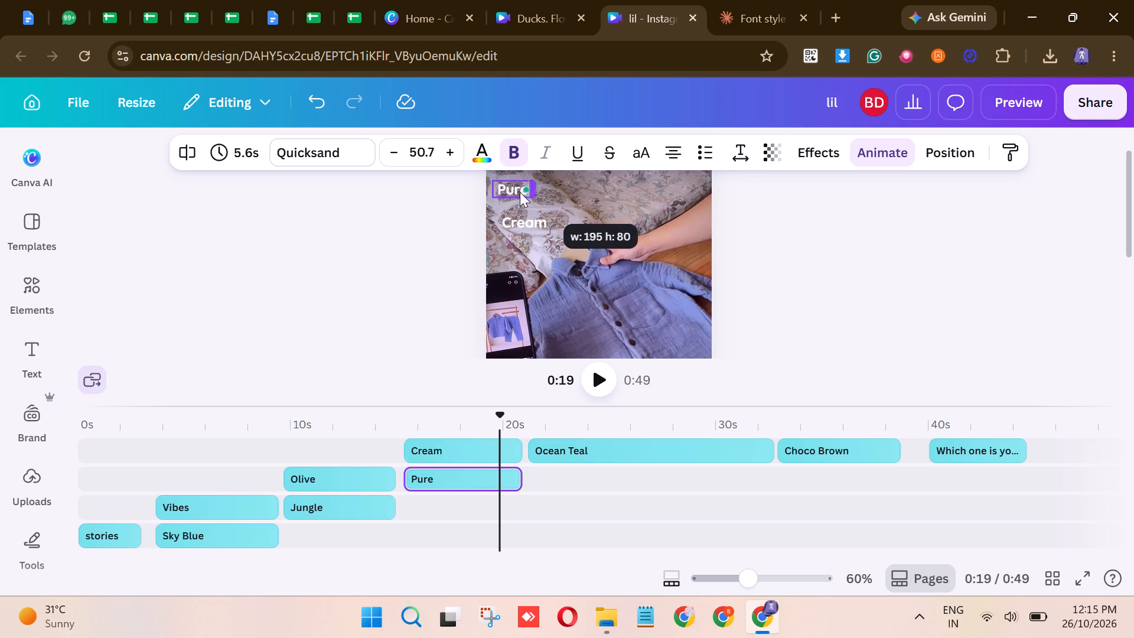
{"action": "left_click_drag", "start_coordinate": [520, 192], "coordinate": [532, 190]}
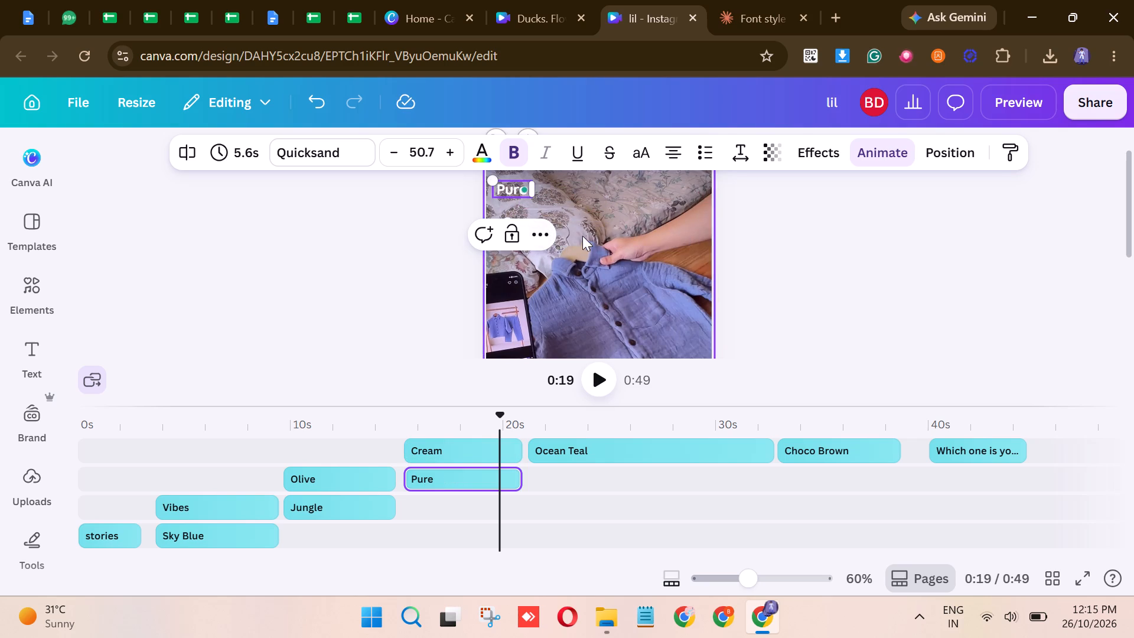
{"action": "left_click", "coordinate": [584, 194]}
Place "Pure" and "Cream" side by side on the same line near the middle of the frame.
{"action": "left_click_drag", "start_coordinate": [543, 222], "coordinate": [663, 189]}
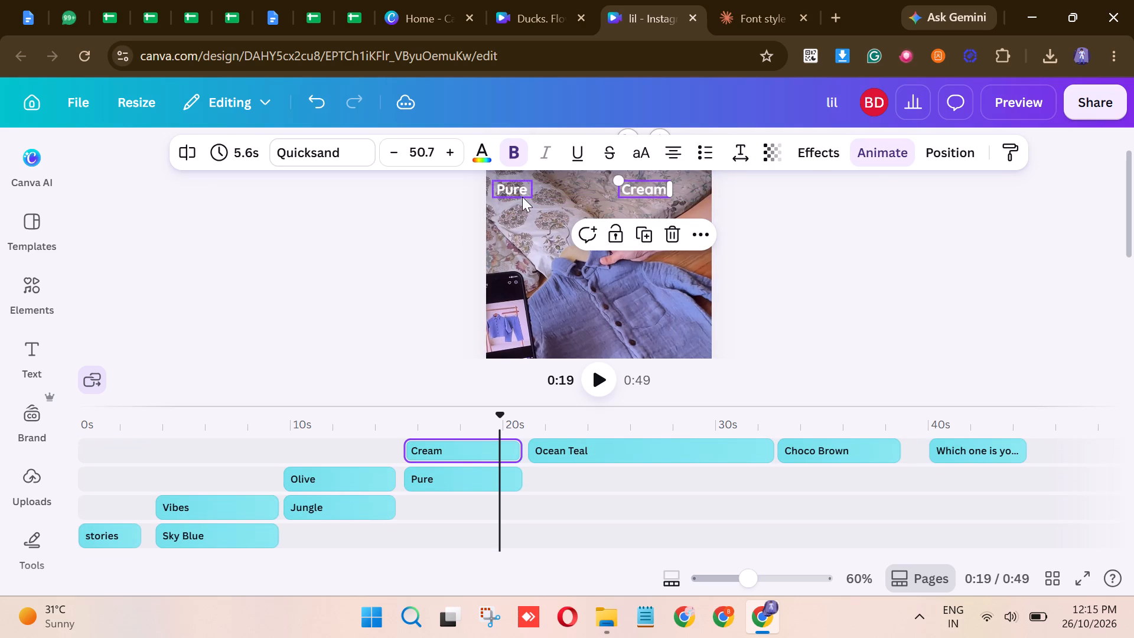
{"action": "left_click_drag", "start_coordinate": [649, 185], "coordinate": [642, 188]}
{"action": "left_click_drag", "start_coordinate": [520, 191], "coordinate": [590, 198]}
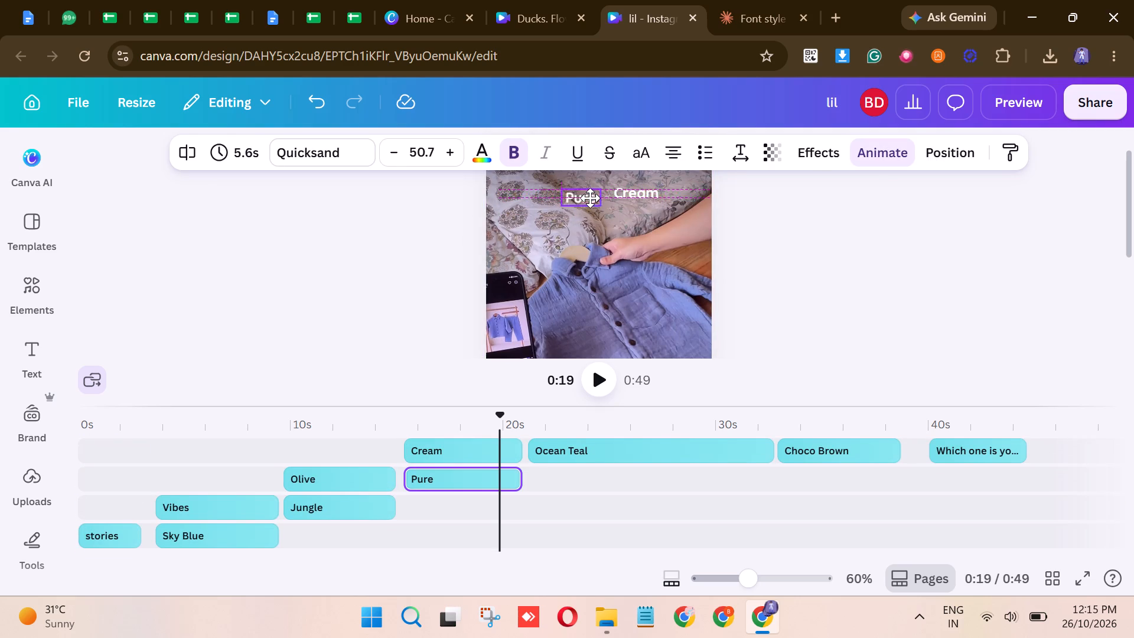
{"action": "left_click_drag", "start_coordinate": [590, 198], "coordinate": [591, 197]}
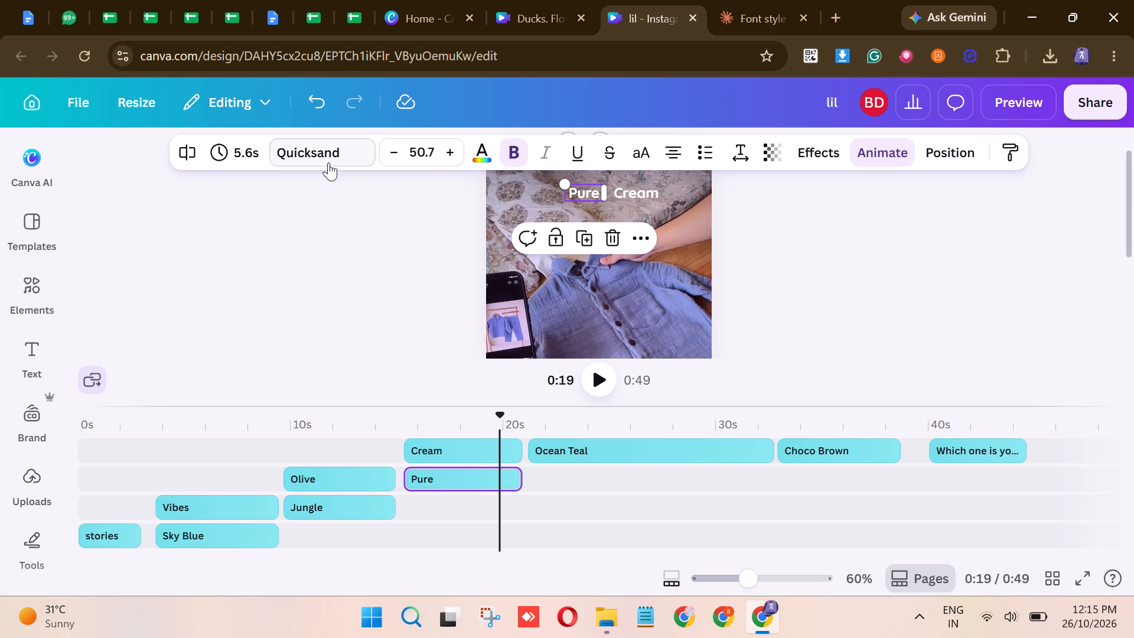
Set the font of the "Cream" caption to Caveat Brush.
{"action": "left_click", "coordinate": [331, 158]}
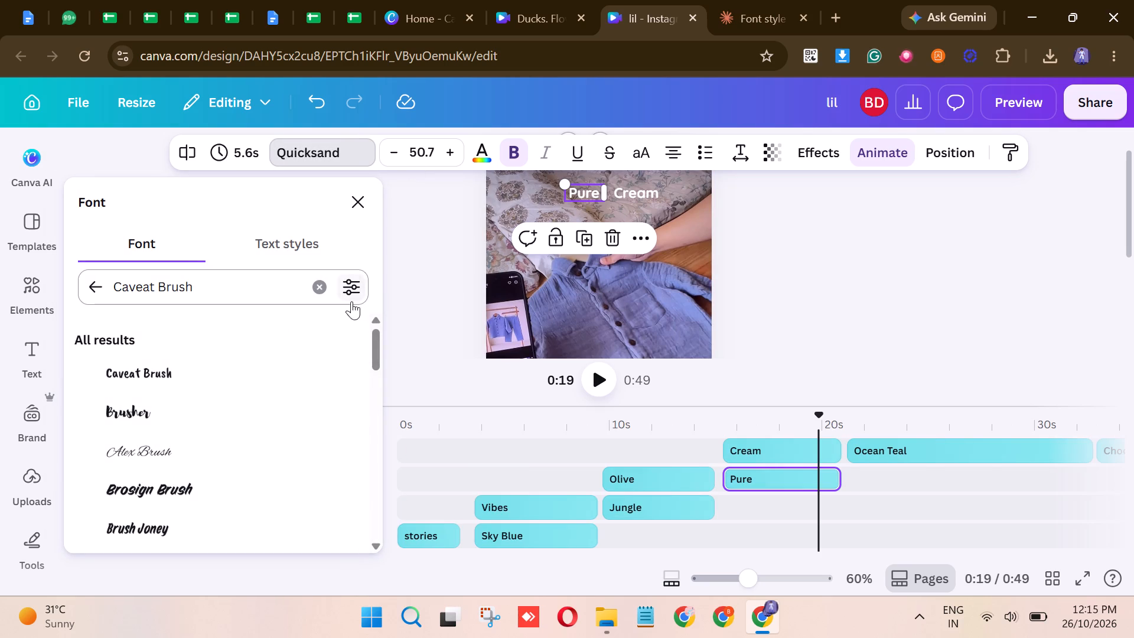
{"action": "left_click", "coordinate": [639, 191]}
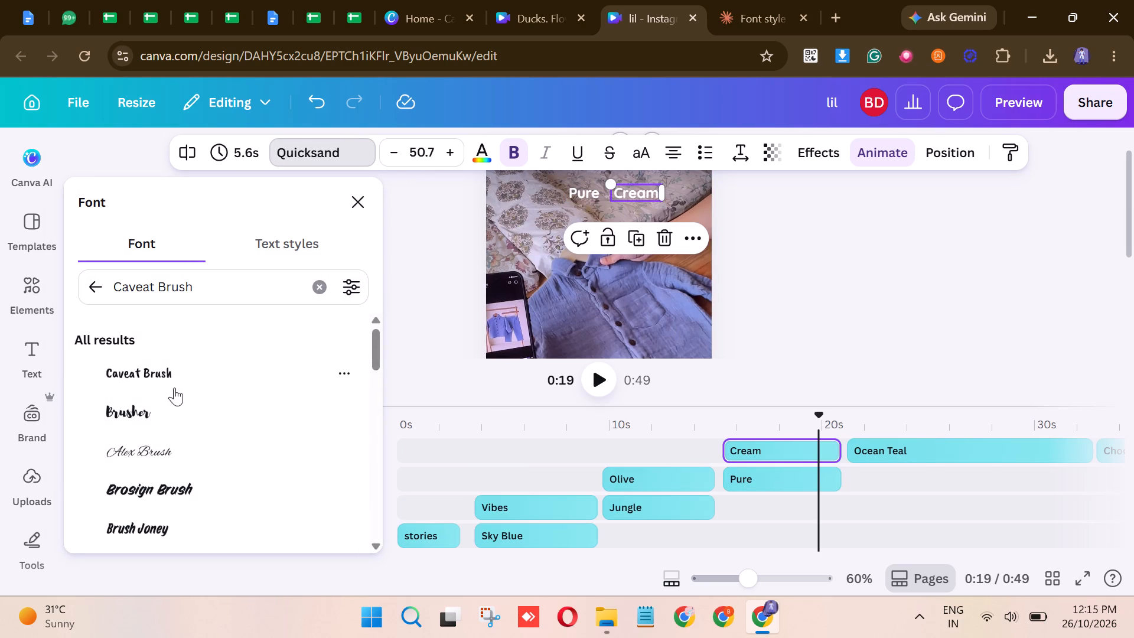
{"action": "left_click", "coordinate": [168, 382]}
Set the font of the "Pure" caption to Gochi Hand.
{"action": "left_click", "coordinate": [578, 192]}
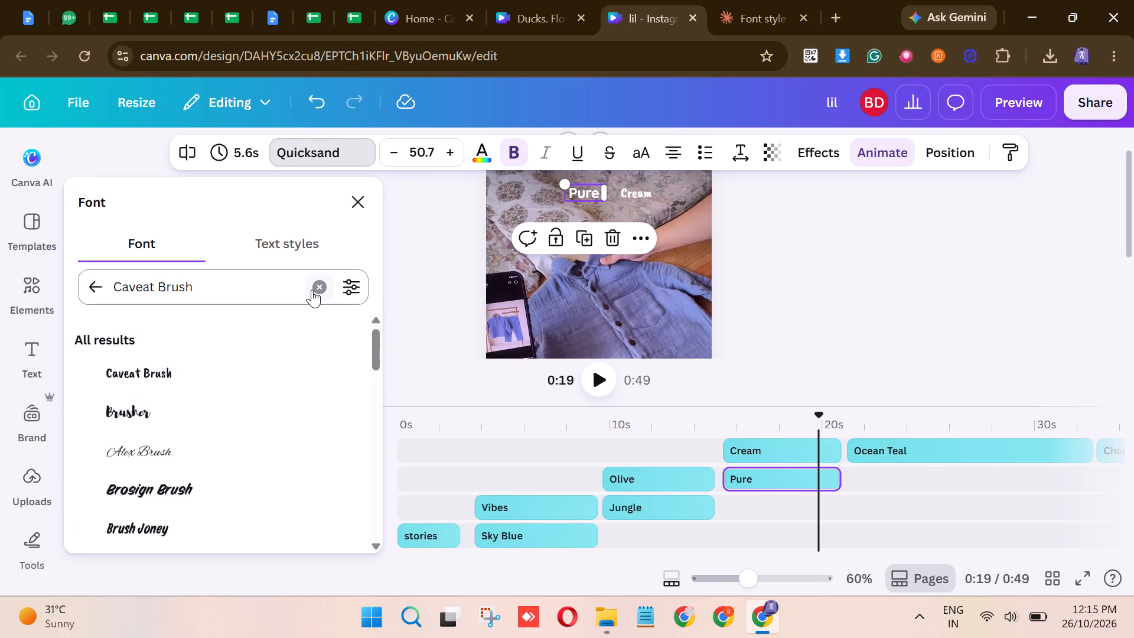
{"action": "left_click", "coordinate": [312, 289]}
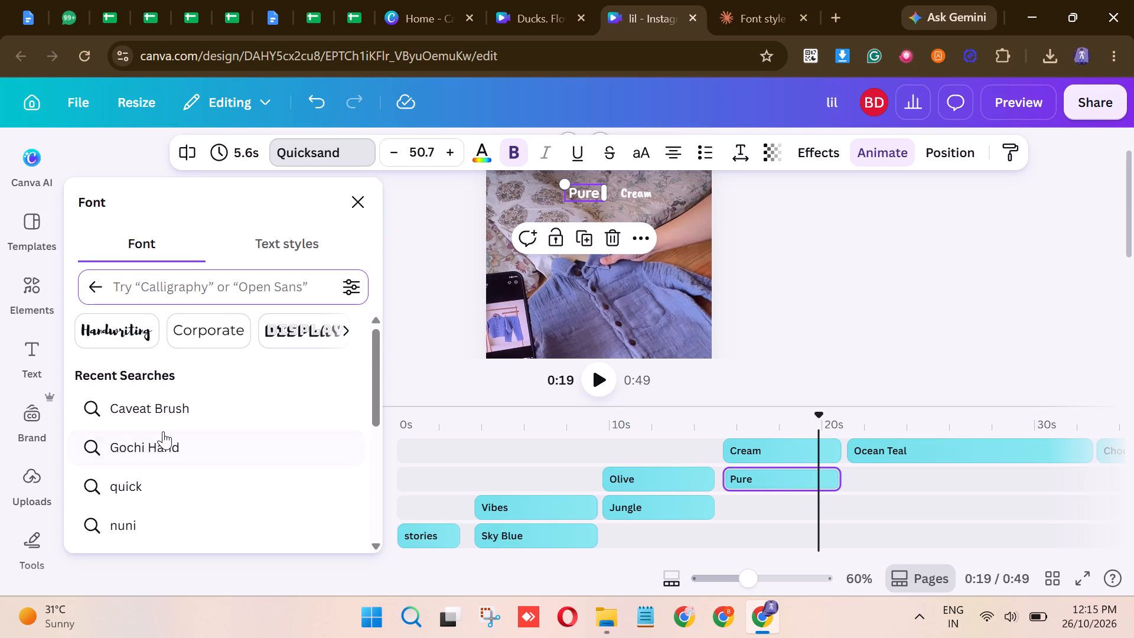
{"action": "left_click", "coordinate": [163, 431]}
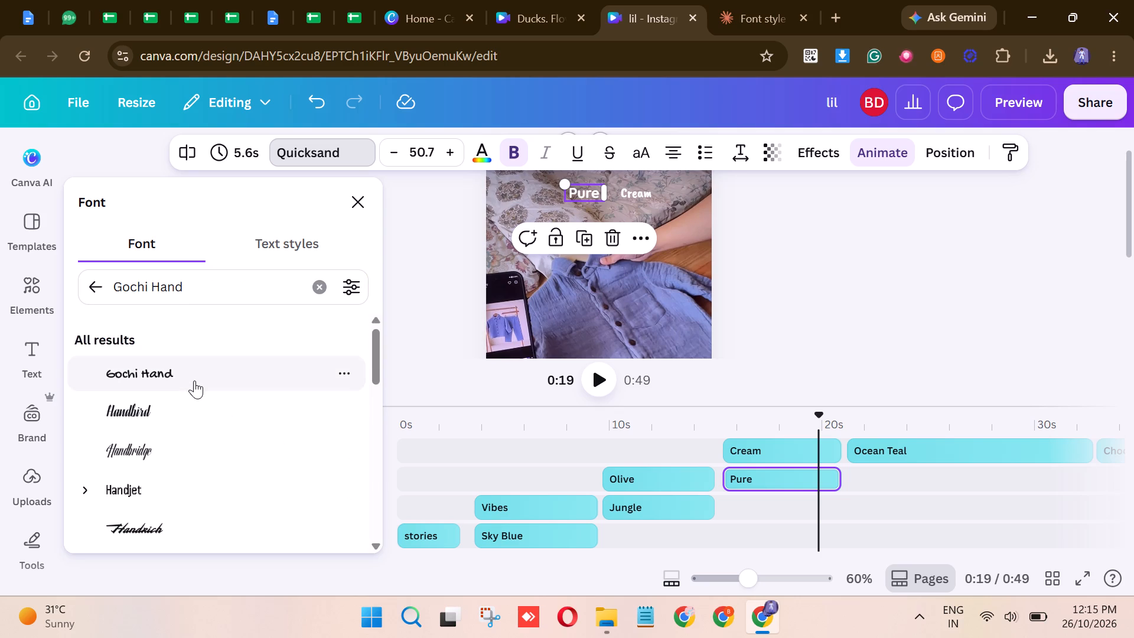
{"action": "left_click", "coordinate": [194, 380]}
{"action": "left_click", "coordinate": [811, 291]}
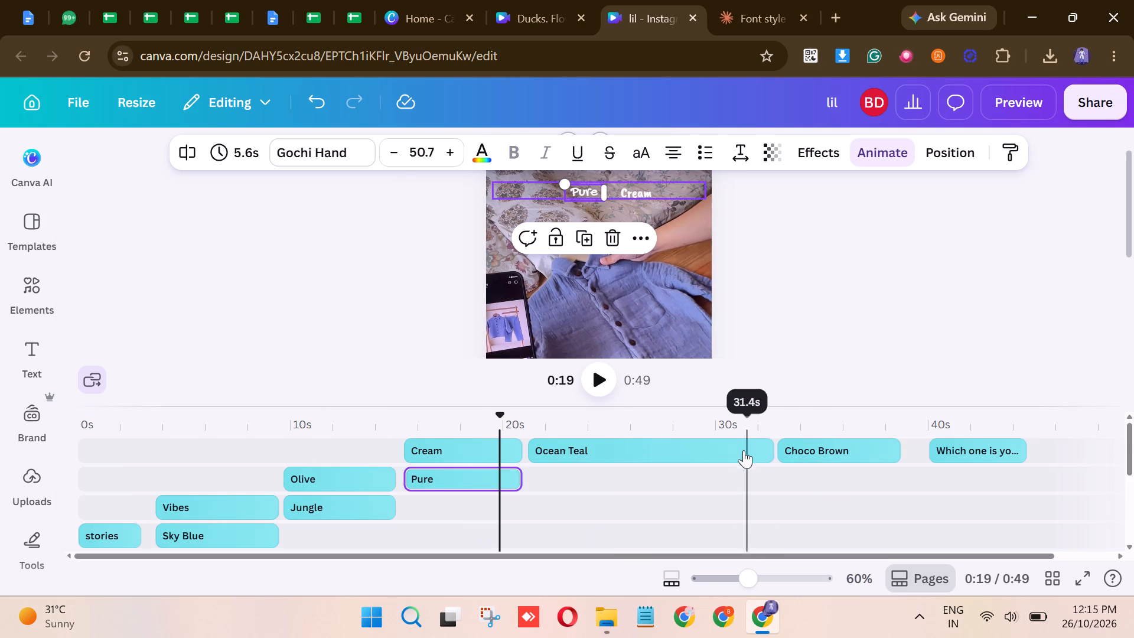
Duplicate the "Ocean Teal" caption and place the copy just below the original.
{"action": "left_click", "coordinate": [607, 443]}
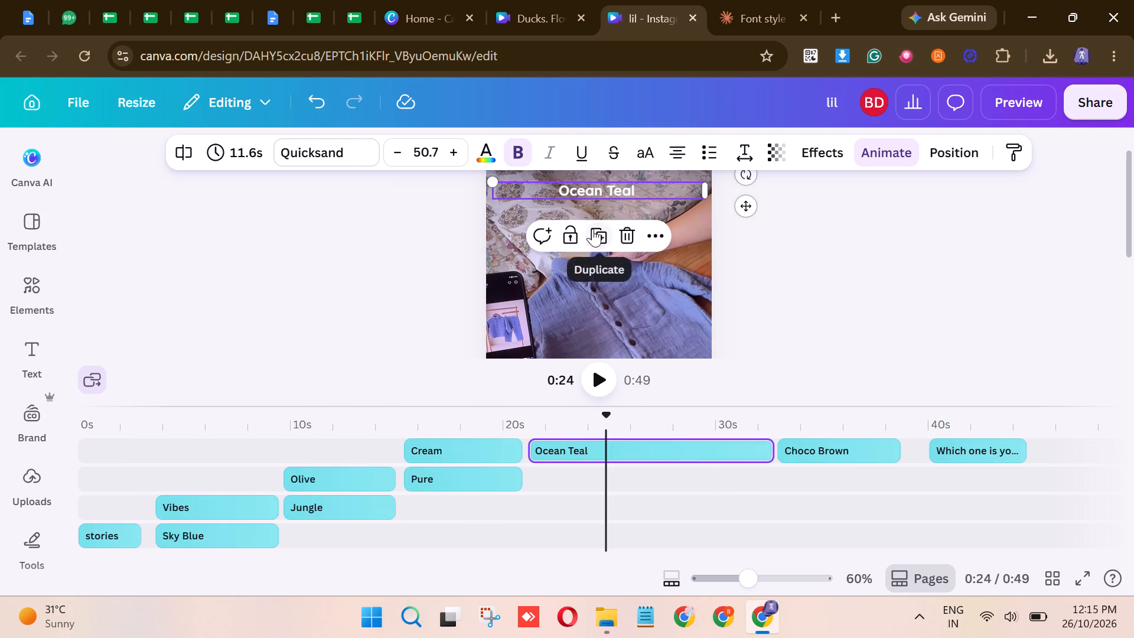
{"action": "left_click", "coordinate": [592, 229]}
{"action": "left_click_drag", "start_coordinate": [614, 196], "coordinate": [612, 219]}
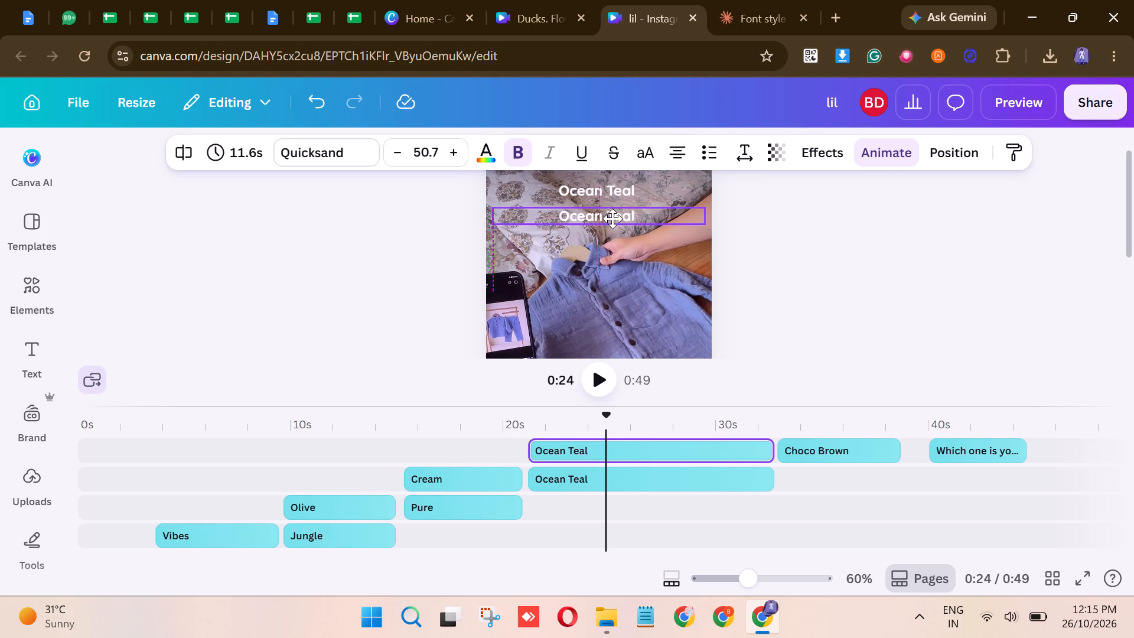
{"action": "left_click_drag", "start_coordinate": [612, 219], "coordinate": [609, 217]}
Shorten the lower "Ocean Teal" copy to "Teal" and narrow its text box to fit the word.
{"action": "double_click", "coordinate": [607, 216]}
{"action": "left_click", "coordinate": [607, 216]}
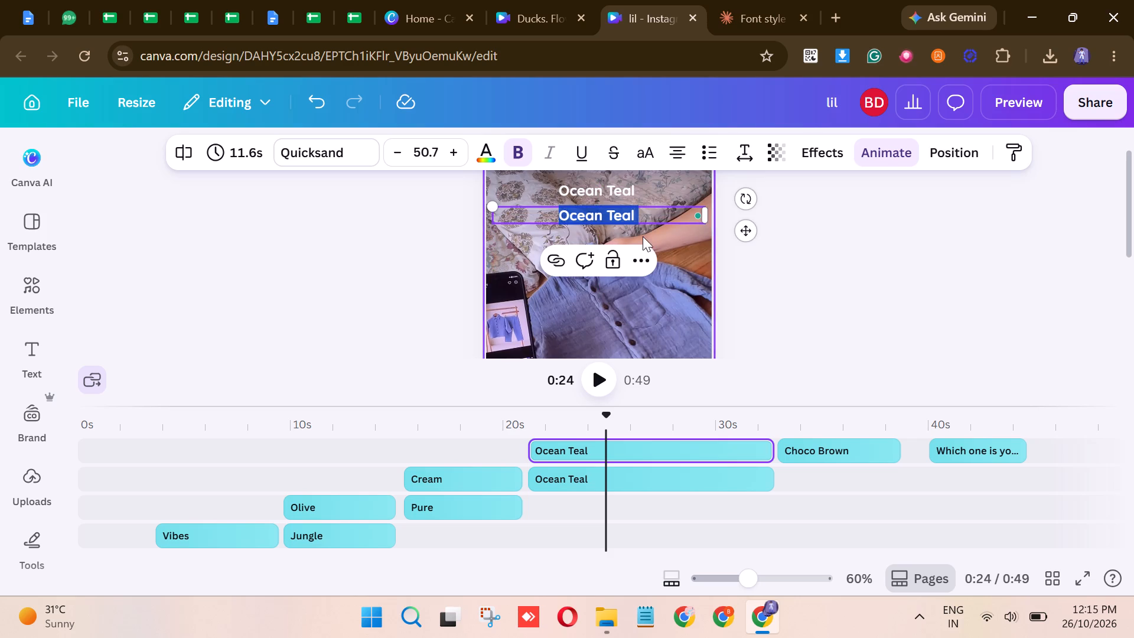
{"action": "left_click", "coordinate": [609, 217]}
{"action": "key", "text": "BackSpace"}
{"action": "key", "text": "BackSpace"}
{"action": "key", "text": "BackSpace"}
{"action": "key", "text": "BackSpace"}
{"action": "key", "text": "BackSpace"}
{"action": "key", "text": "BackSpace"}
{"action": "key", "text": "BackSpace"}
{"action": "key", "text": "BackSpace"}
{"action": "key", "text": "BackSpace"}
{"action": "key", "text": "BackSpace"}
{"action": "key", "text": "BackSpace"}
{"action": "key", "text": "BackSpace"}
{"action": "key", "text": "BackSpace"}
{"action": "key", "text": "BackSpace"}
{"action": "key", "text": "BackSpace"}
{"action": "key", "text": "BackSpace"}
{"action": "key", "text": "BackSpace"}
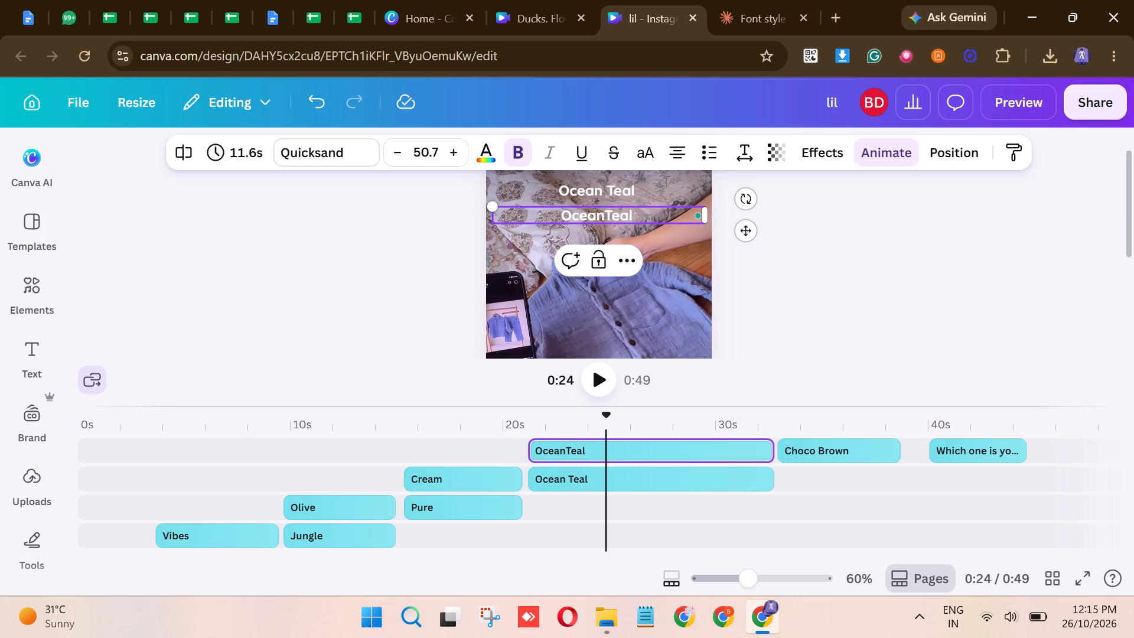
{"action": "left_click_drag", "start_coordinate": [706, 219], "coordinate": [612, 225]}
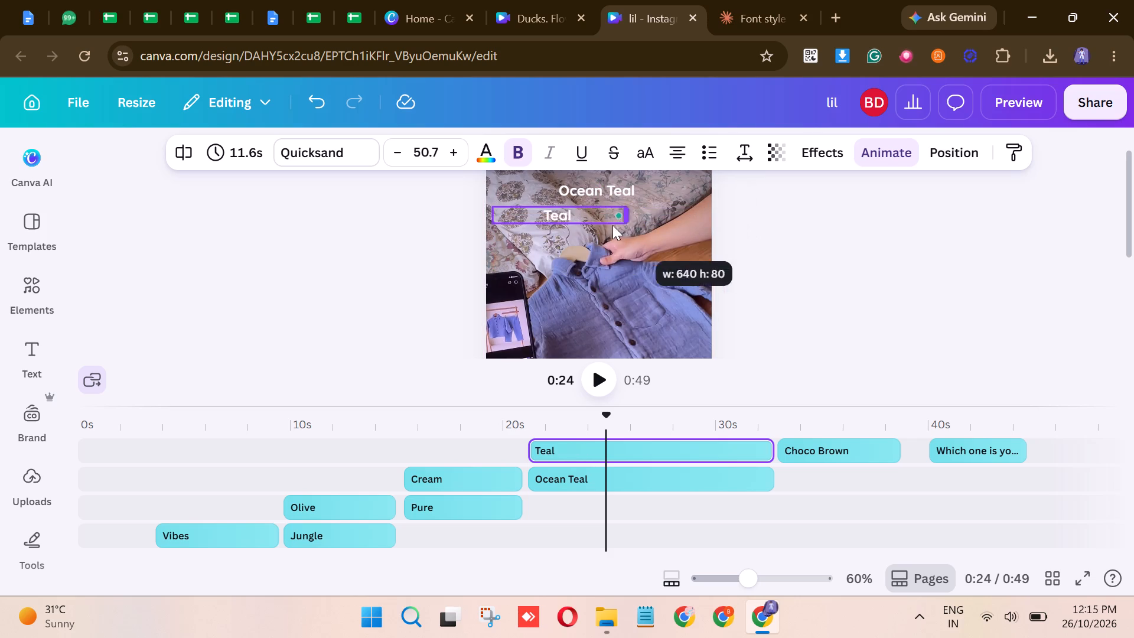
{"action": "left_click_drag", "start_coordinate": [612, 225], "coordinate": [535, 217]}
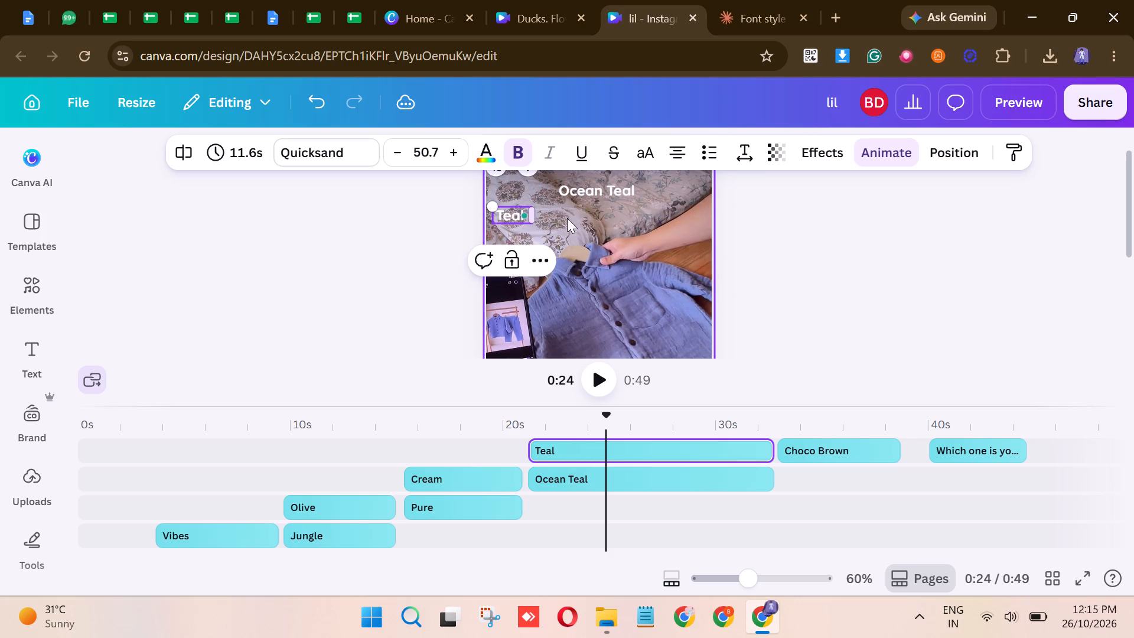
Shorten the original "Ocean Teal" caption to "Ocean" and narrow its text box to fit the word.
{"action": "left_click", "coordinate": [587, 187]}
{"action": "left_click", "coordinate": [606, 190]}
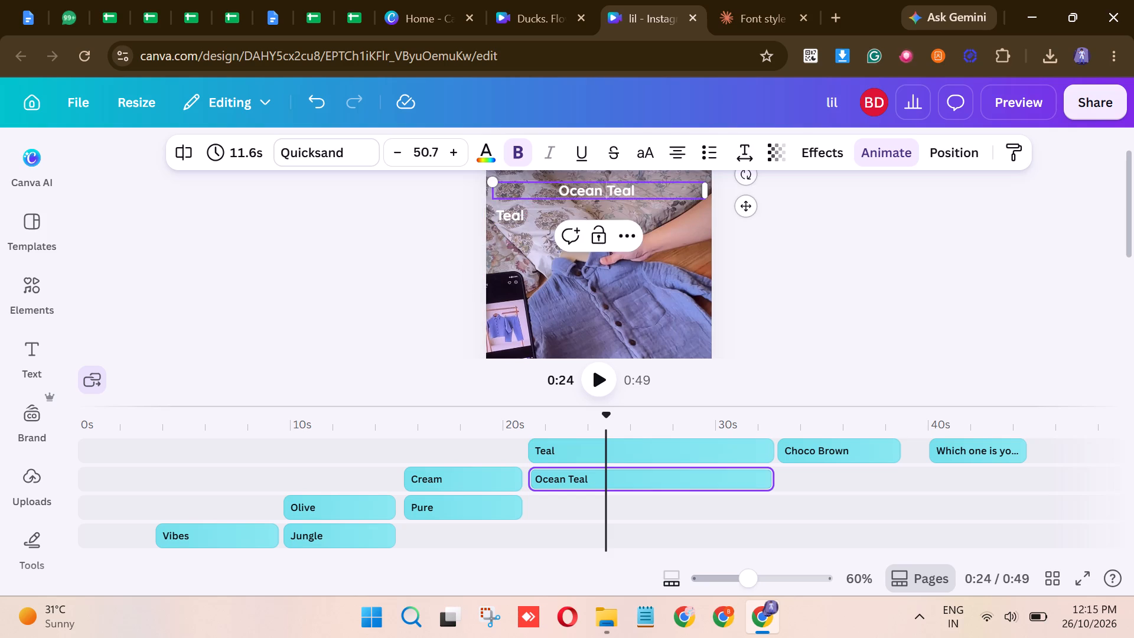
{"action": "left_click", "coordinate": [635, 190]}
{"action": "key", "text": "BackSpace"}
{"action": "key", "text": "BackSpace"}
{"action": "key", "text": "BackSpace"}
{"action": "key", "text": "BackSpace"}
{"action": "key", "text": "BackSpace"}
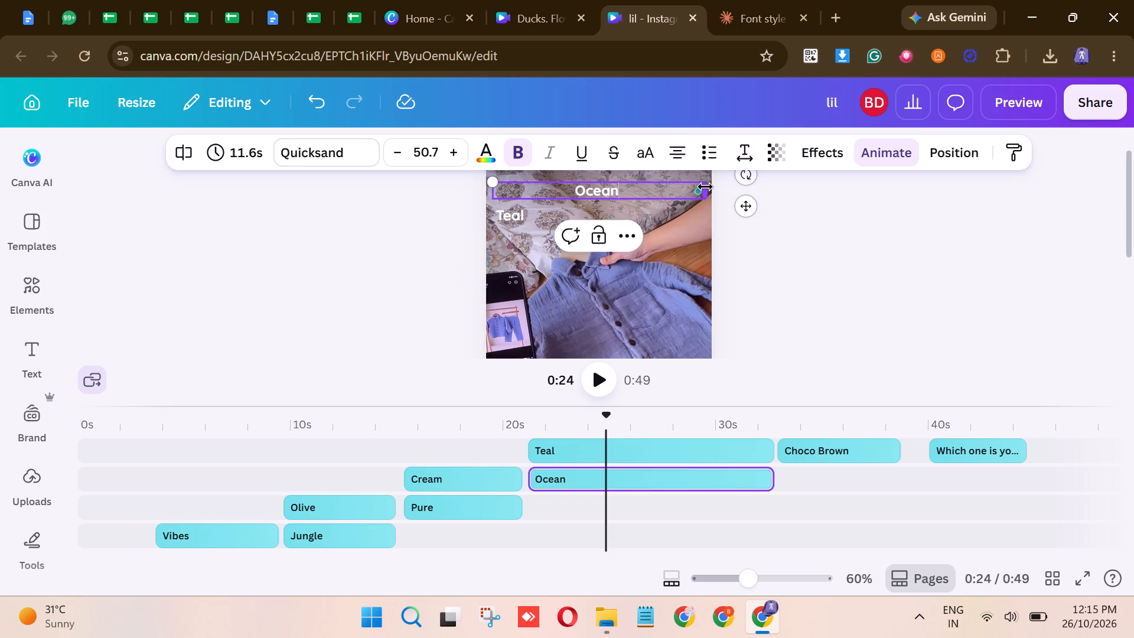
{"action": "left_click_drag", "start_coordinate": [705, 187], "coordinate": [555, 188]}
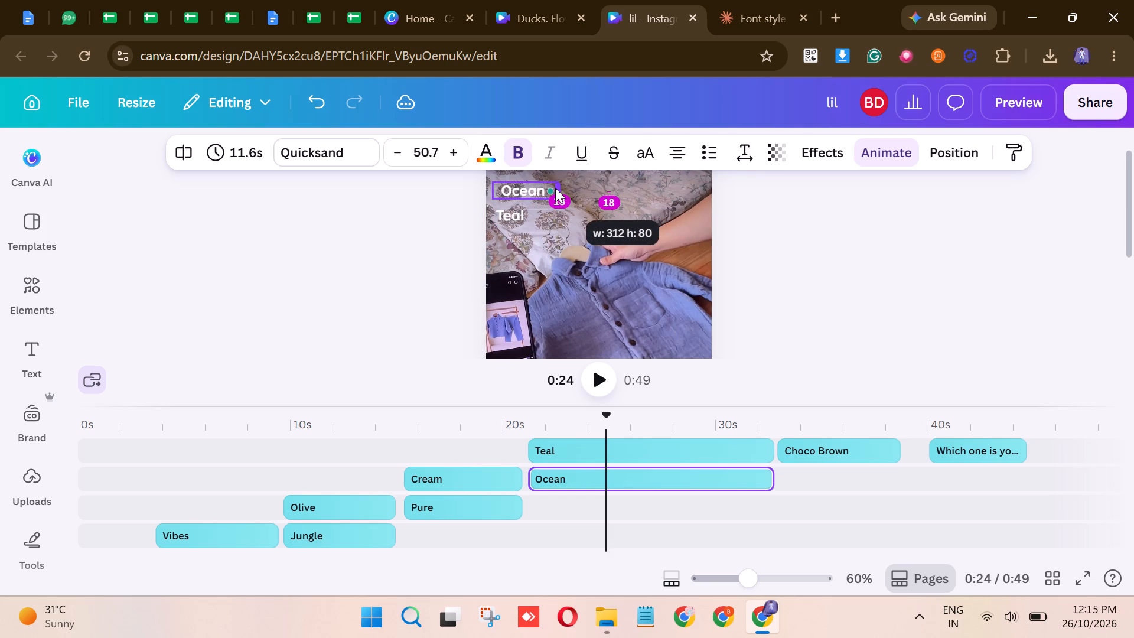
{"action": "left_click_drag", "start_coordinate": [555, 188], "coordinate": [549, 187]}
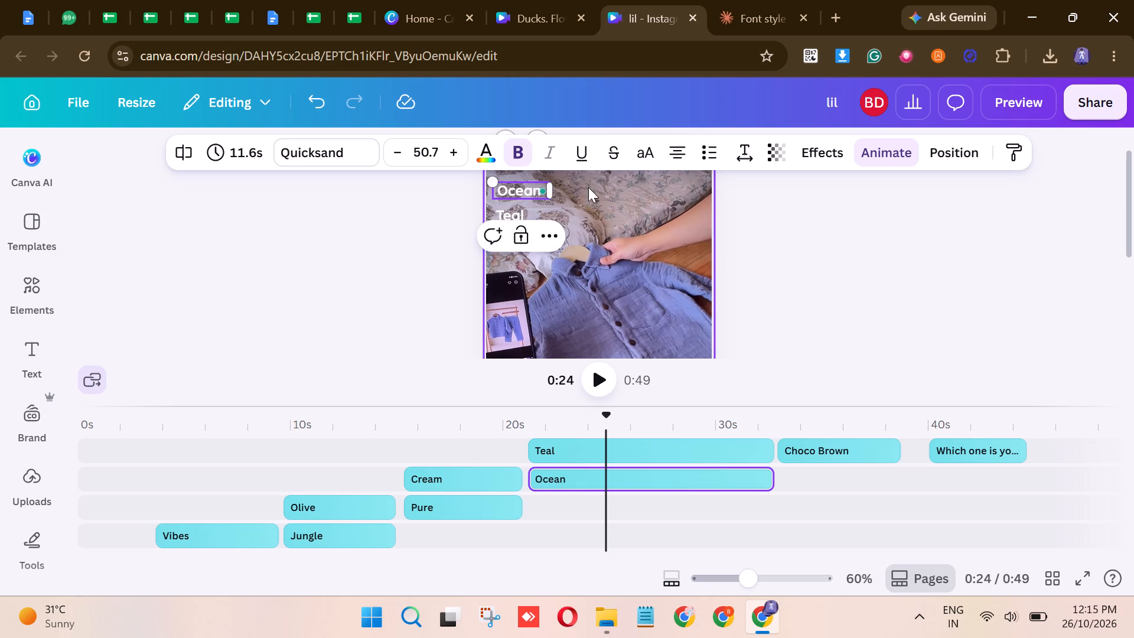
Place "Ocean" and "Teal" side by side on the same line near the middle of the frame.
{"action": "left_click", "coordinate": [618, 191]}
{"action": "left_click_drag", "start_coordinate": [531, 188], "coordinate": [585, 189]}
{"action": "left_click_drag", "start_coordinate": [509, 209], "coordinate": [630, 187]}
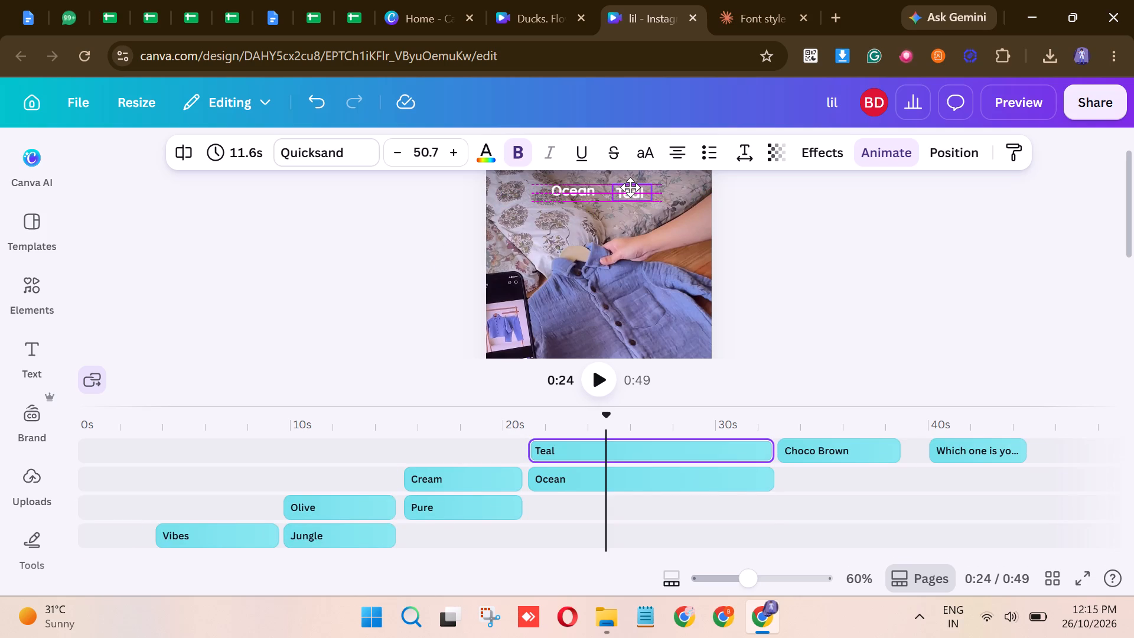
{"action": "left_click_drag", "start_coordinate": [630, 187], "coordinate": [623, 187]}
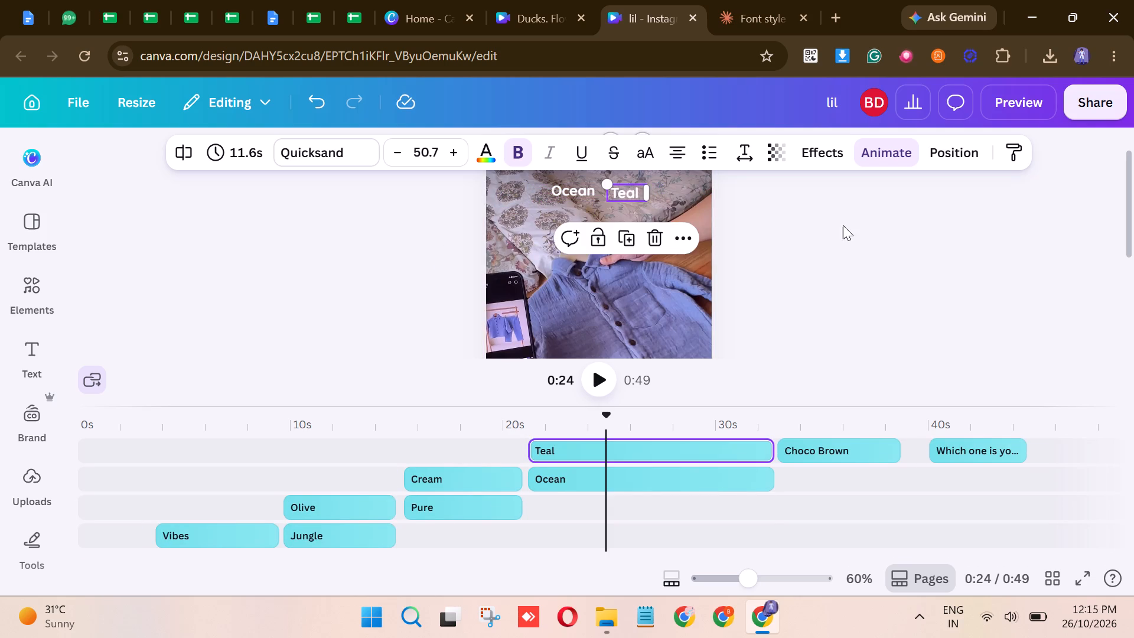
{"action": "left_click", "coordinate": [843, 225]}
{"action": "left_click_drag", "start_coordinate": [637, 185], "coordinate": [632, 183]}
Set the font of the "Ocean" caption to Gochi Hand.
{"action": "left_click", "coordinate": [344, 155]}
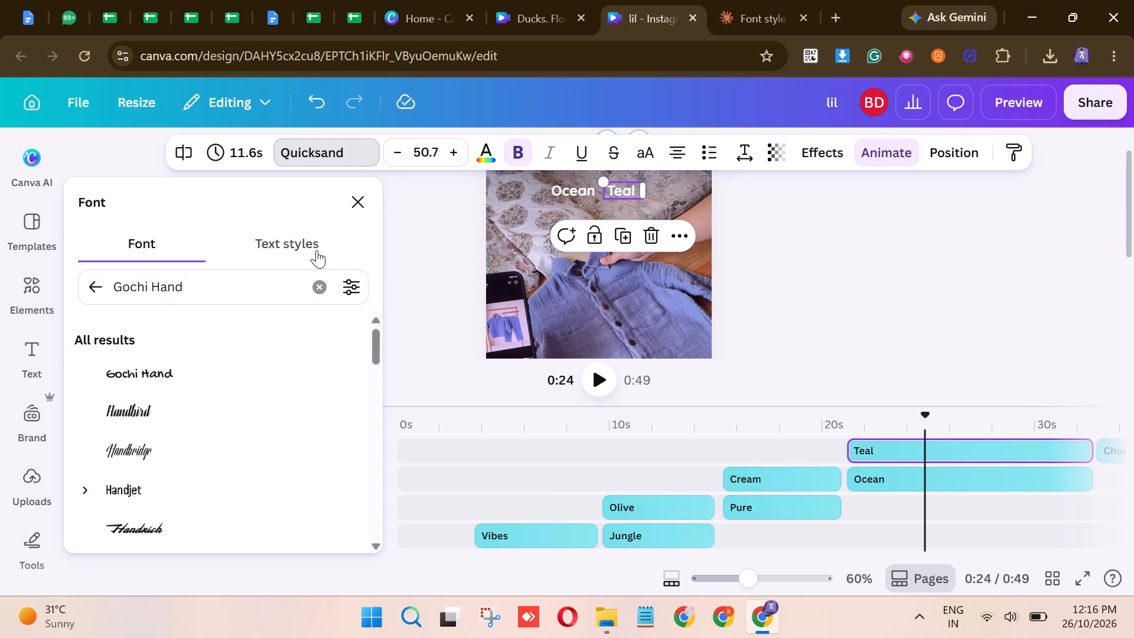
{"action": "left_click", "coordinate": [579, 194]}
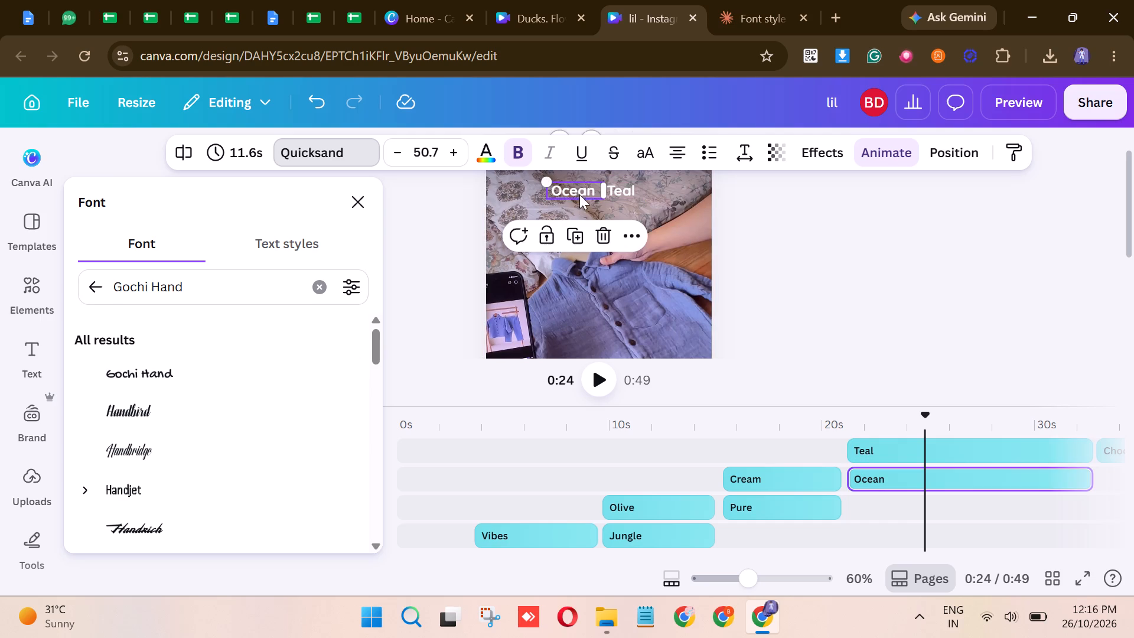
{"action": "left_click", "coordinate": [220, 370]}
Set the font of the "Teal" caption to Caveat Brush.
{"action": "left_click", "coordinate": [620, 194]}
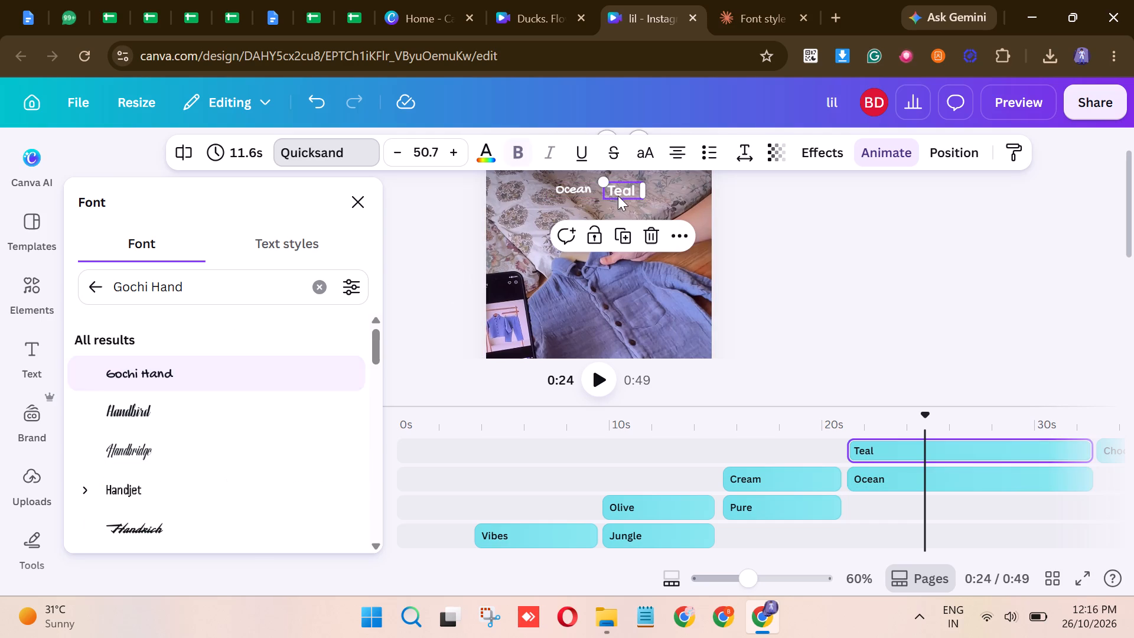
{"action": "left_click", "coordinate": [308, 287]}
{"action": "left_click", "coordinate": [157, 440]}
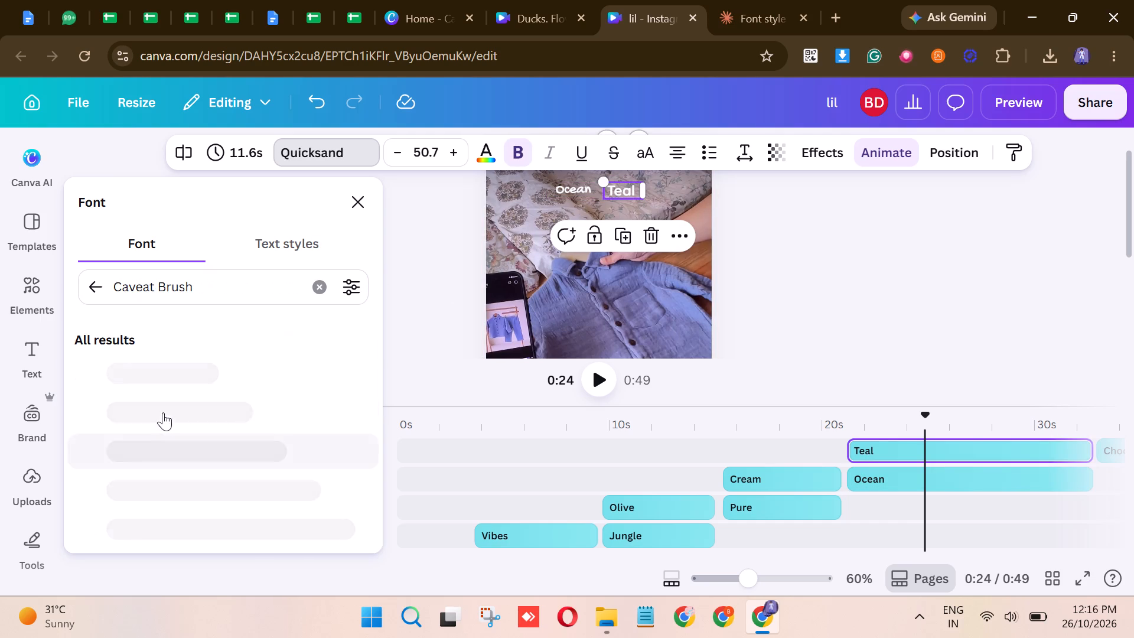
{"action": "left_click", "coordinate": [171, 362]}
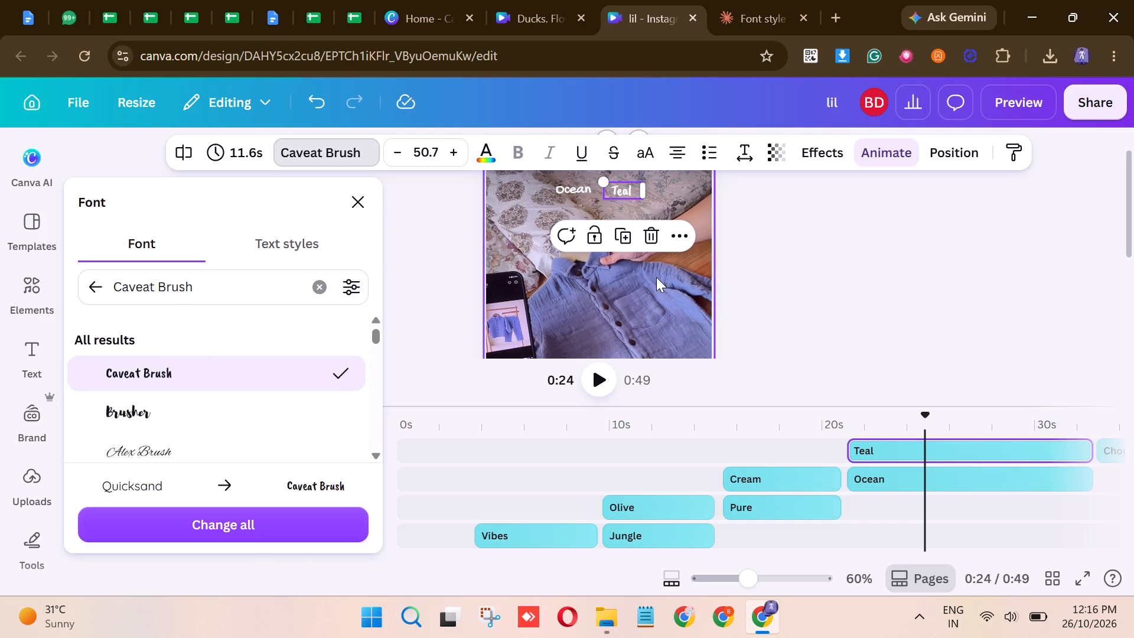
{"action": "left_click", "coordinate": [884, 265]}
Duplicate the "Choco Brown" caption and place the copy just below the original.
{"action": "left_click", "coordinate": [823, 449]}
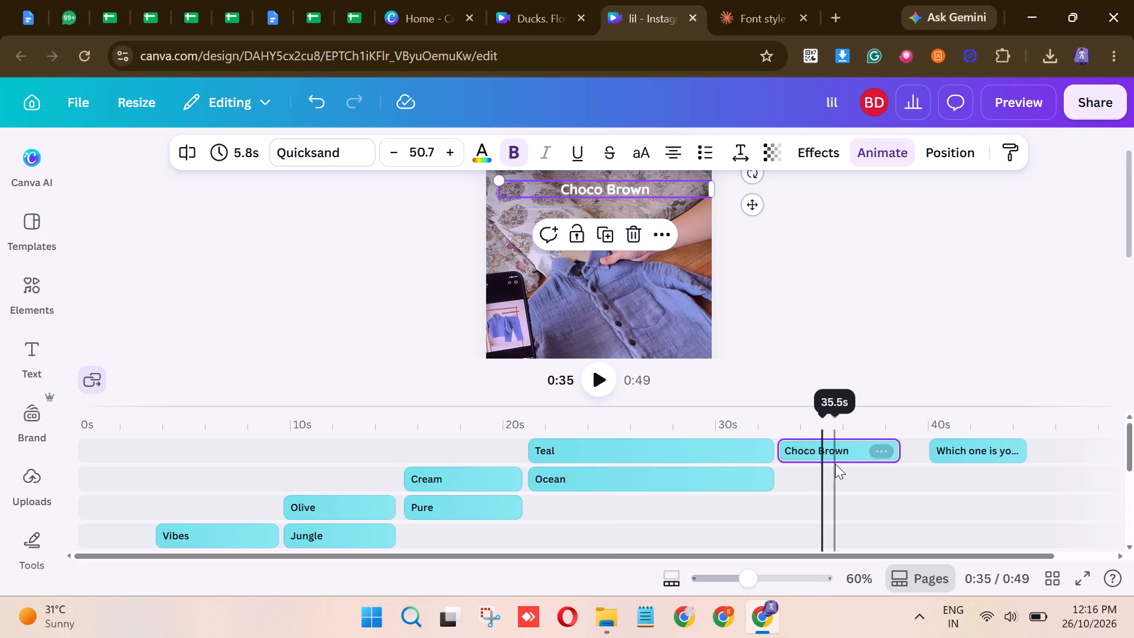
{"action": "left_click", "coordinate": [607, 240]}
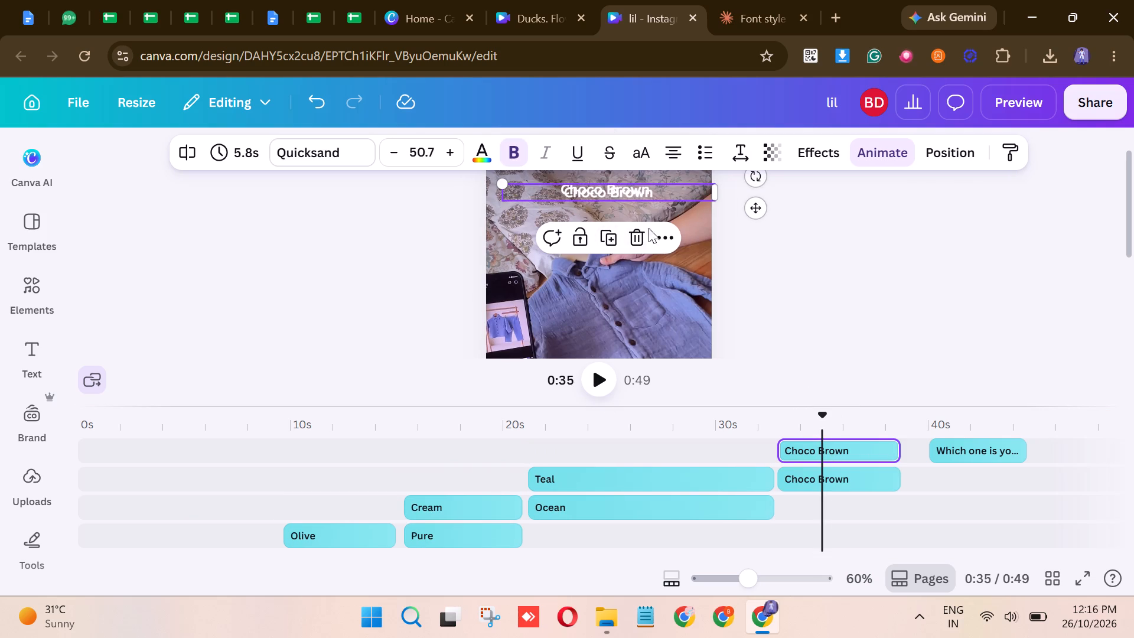
{"action": "left_click_drag", "start_coordinate": [760, 206], "coordinate": [757, 219]}
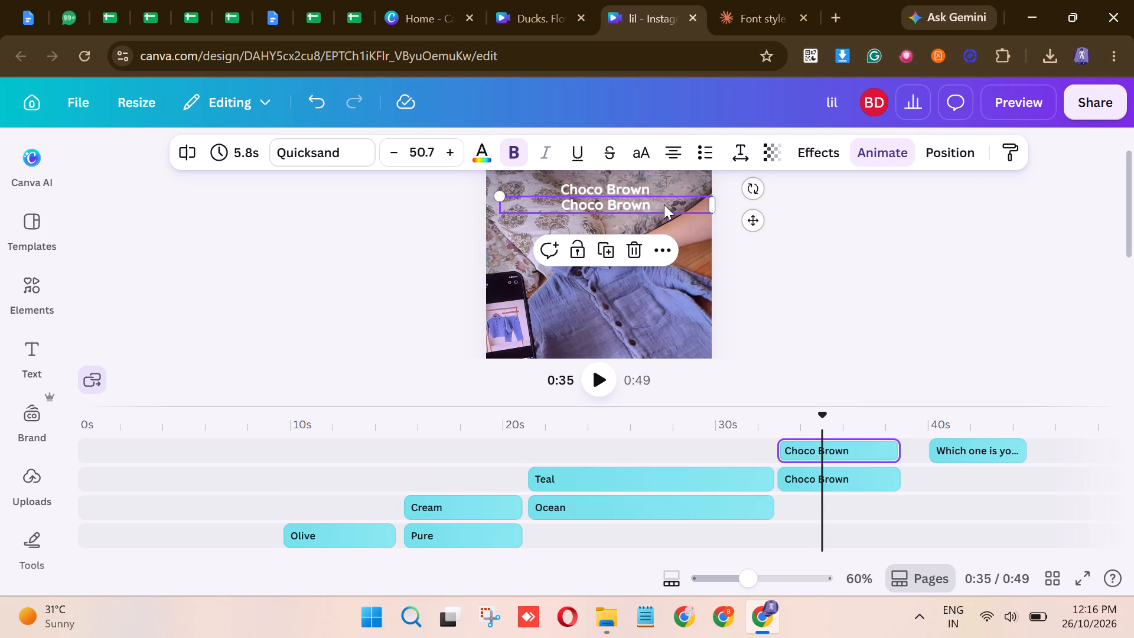
Shorten the lower "Choco Brown" copy to "Brown" and narrow its text box to fit the word.
{"action": "left_click", "coordinate": [607, 204]}
{"action": "left_click", "coordinate": [605, 204]}
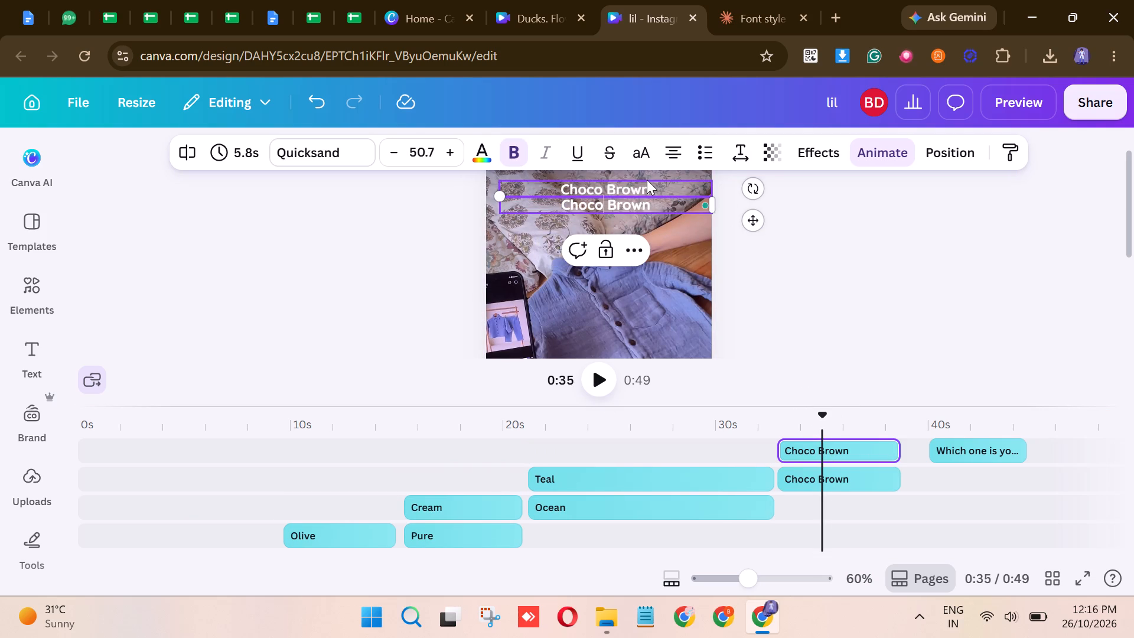
{"action": "key", "text": "Right"}
{"action": "key", "text": "BackSpace"}
{"action": "key", "text": "BackSpace"}
{"action": "key", "text": "BackSpace"}
{"action": "key", "text": "BackSpace"}
{"action": "key", "text": "BackSpace"}
{"action": "key", "text": "BackSpace"}
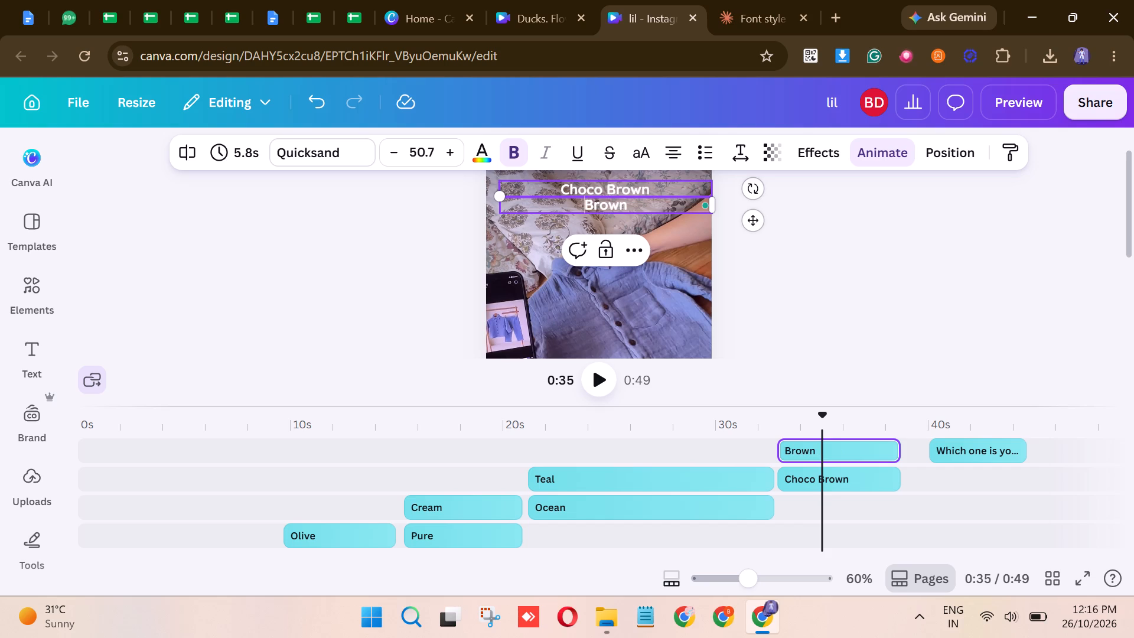
{"action": "key", "text": "BackSpace"}
{"action": "key", "text": "BackSpace"}
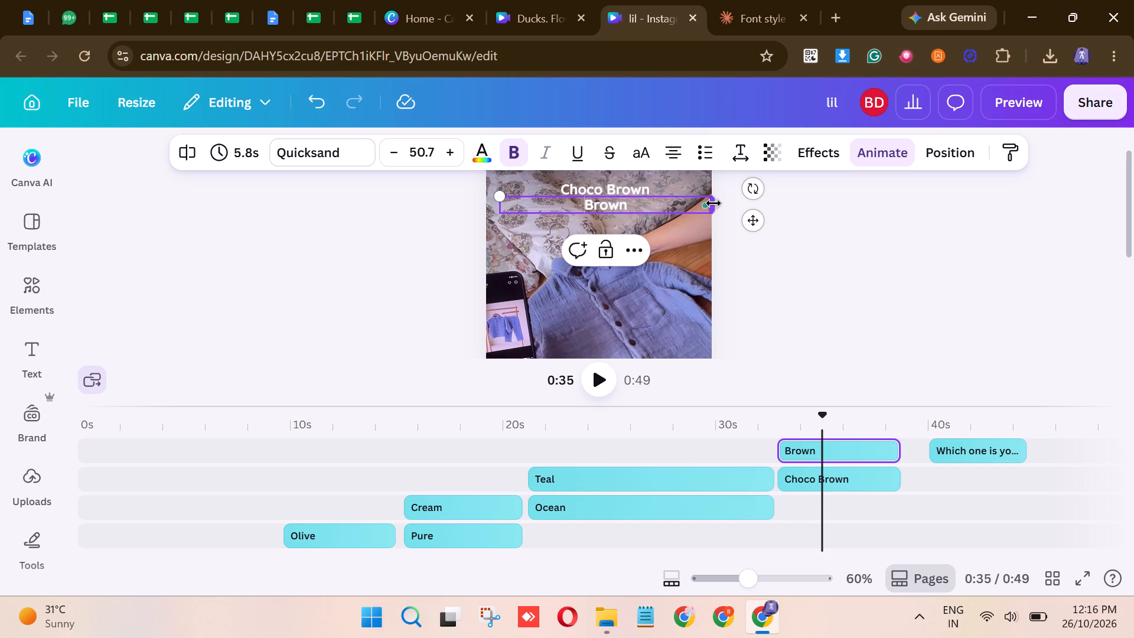
{"action": "left_click_drag", "start_coordinate": [713, 207], "coordinate": [558, 214]}
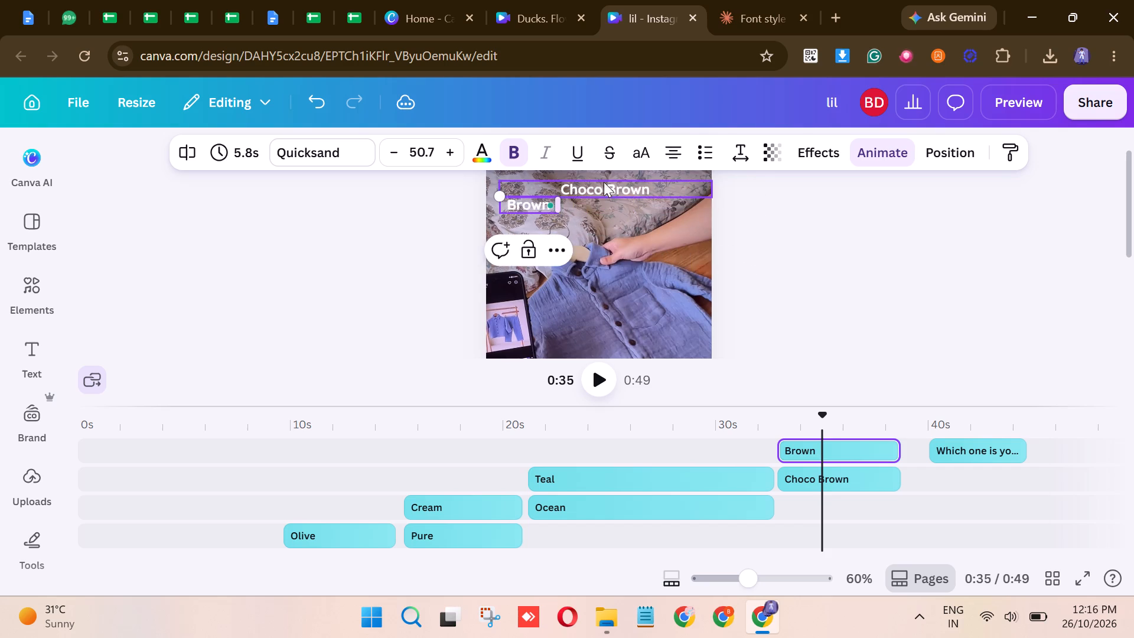
Shorten the original "Choco Brown" caption to "Choco" and narrow its text box to fit the word.
{"action": "left_click", "coordinate": [627, 191]}
{"action": "left_click", "coordinate": [609, 189]}
{"action": "left_click", "coordinate": [651, 184]}
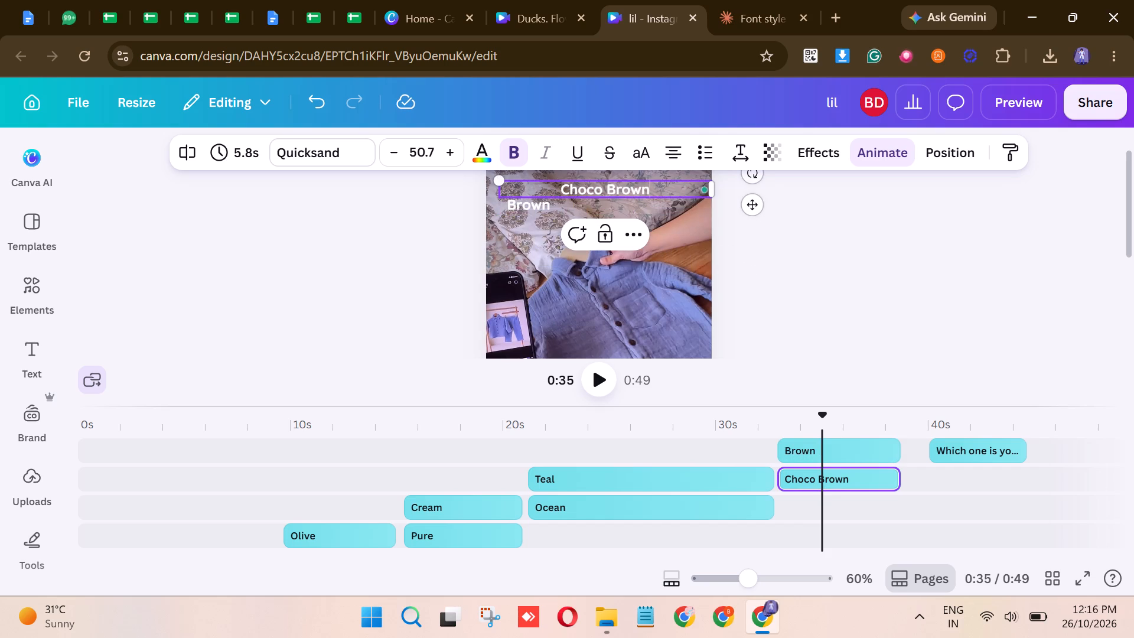
{"action": "key", "text": "BackSpace"}
{"action": "key", "text": "BackSpace"}
{"action": "key", "text": "BackSpace"}
{"action": "key", "text": "BackSpace"}
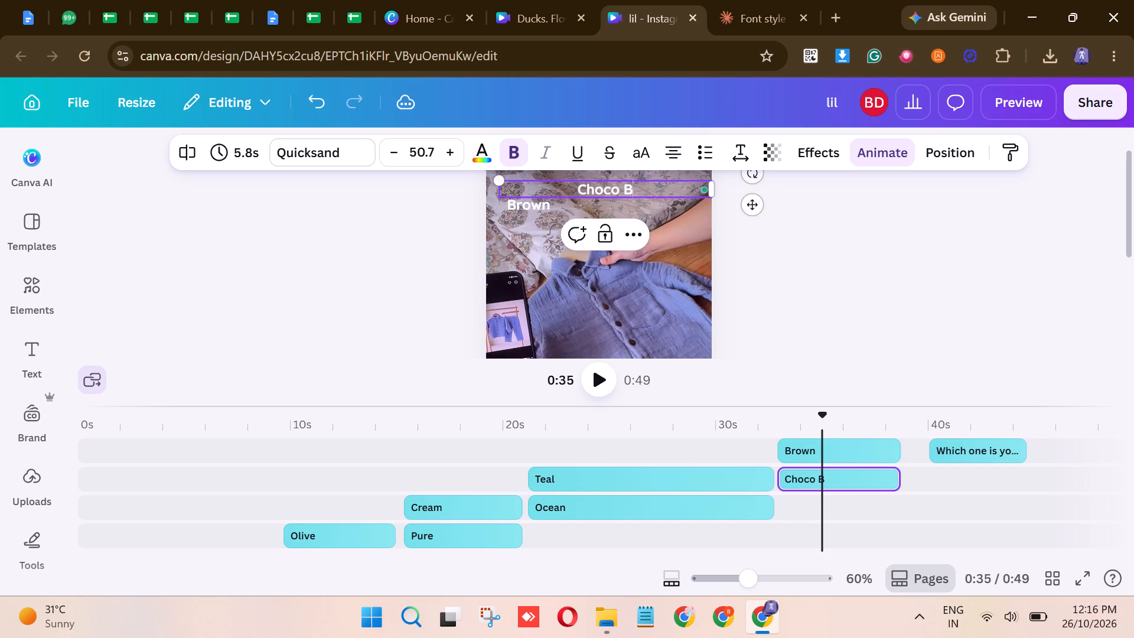
{"action": "key", "text": "BackSpace"}
{"action": "key", "text": "BackSpace"}
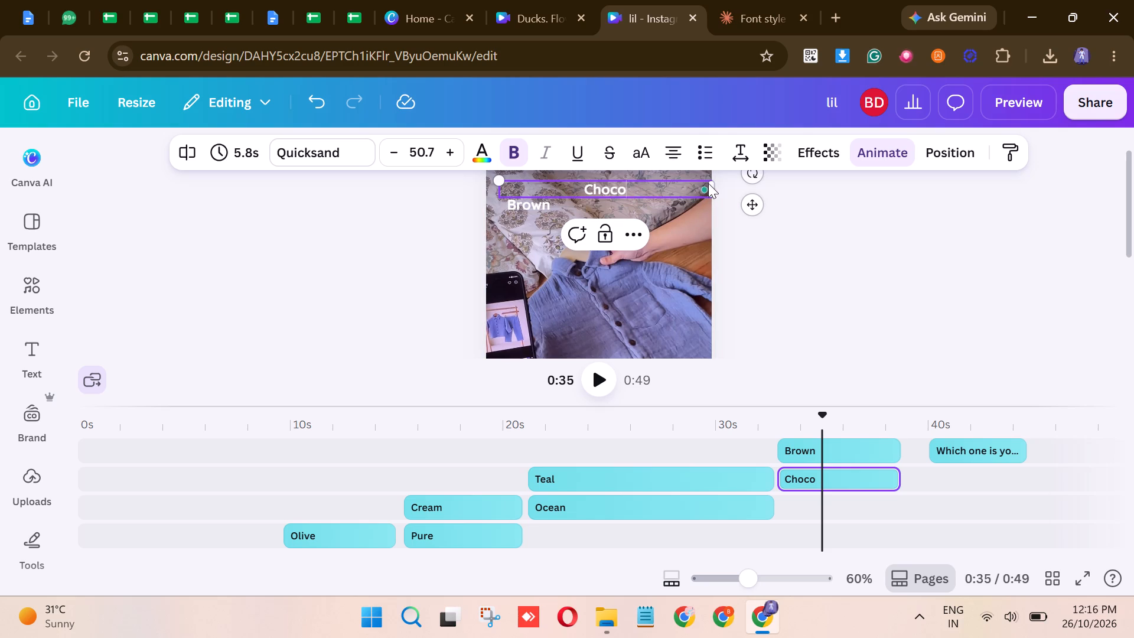
{"action": "left_click_drag", "start_coordinate": [710, 191], "coordinate": [578, 187]}
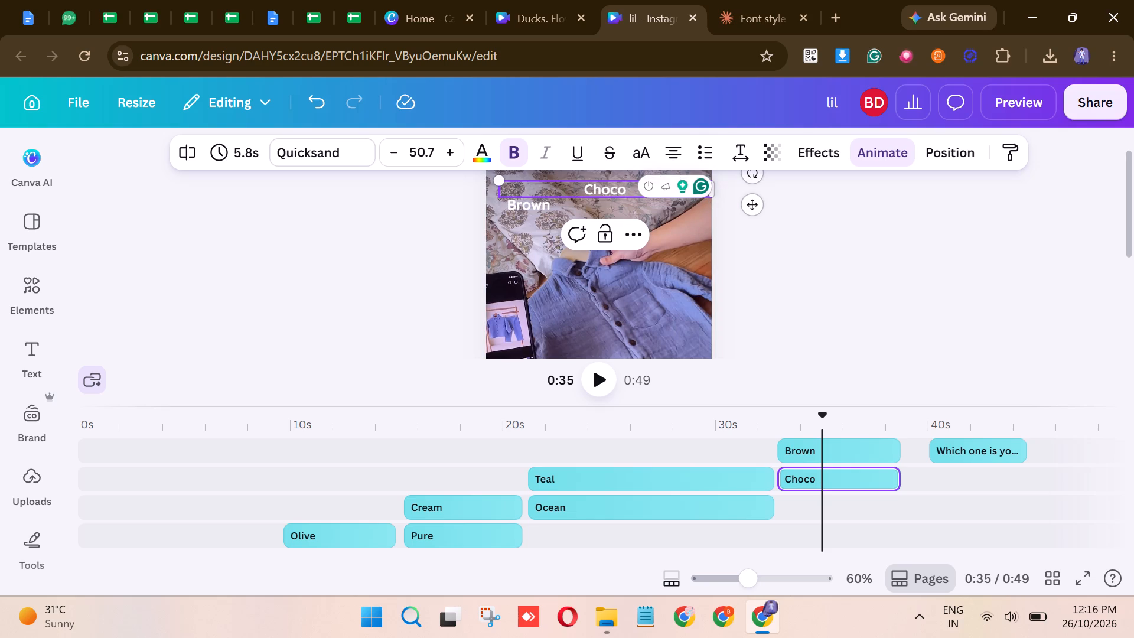
{"action": "left_click", "coordinate": [716, 185]}
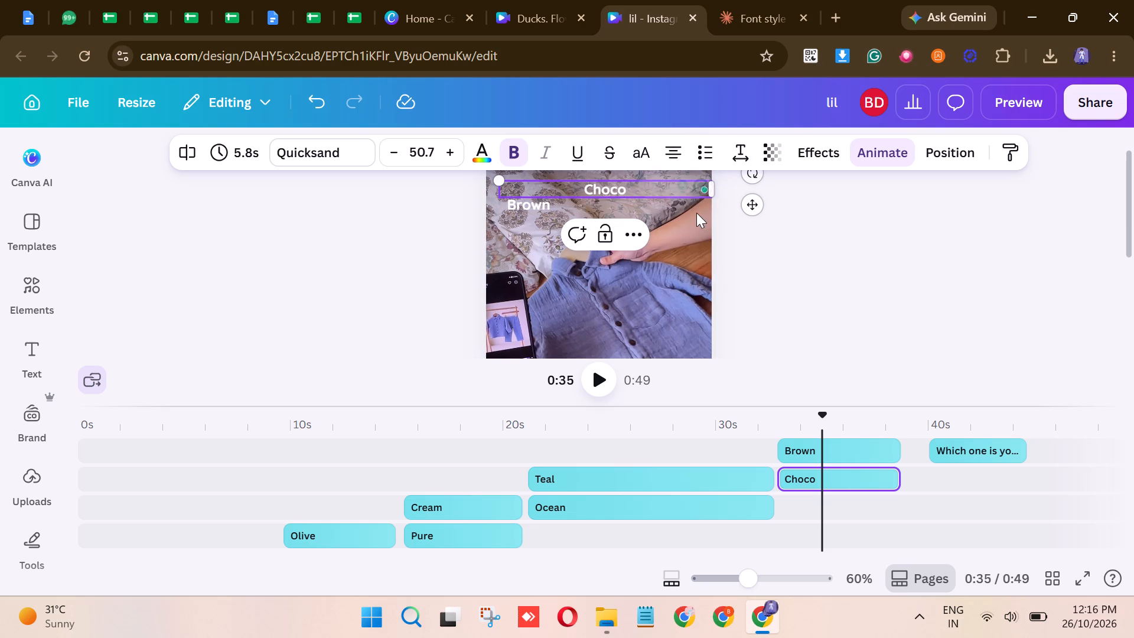
{"action": "left_click", "coordinate": [696, 213]}
{"action": "left_click", "coordinate": [703, 190]}
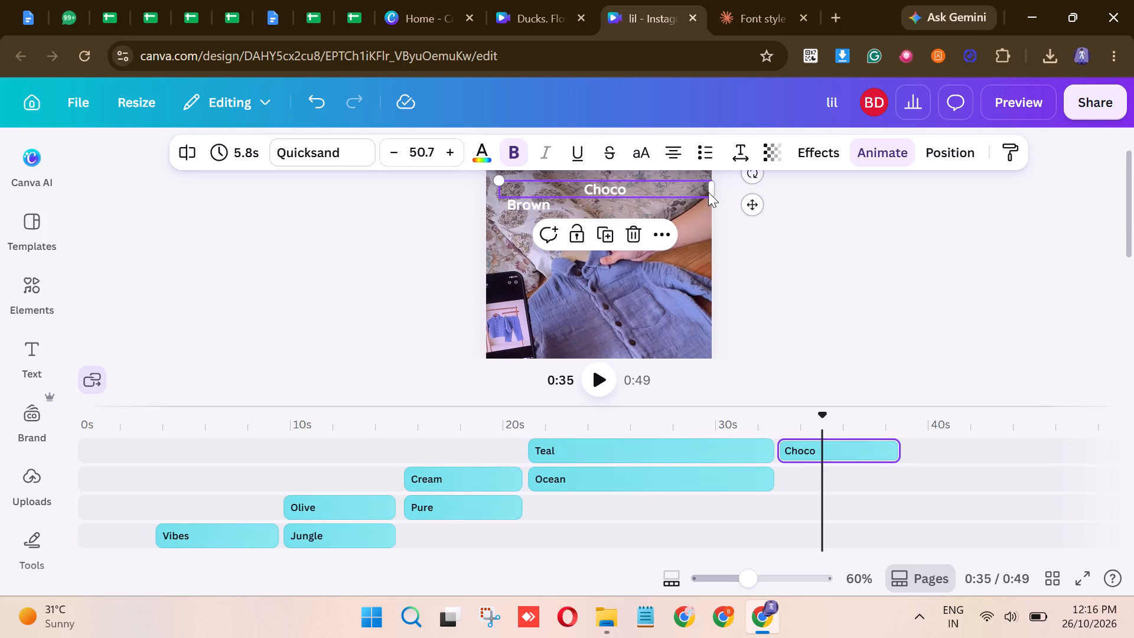
{"action": "left_click_drag", "start_coordinate": [715, 188], "coordinate": [558, 186]}
Place "Choco" and "Brown" side by side on the same line near the middle of the frame.
{"action": "left_click_drag", "start_coordinate": [537, 187], "coordinate": [578, 184]}
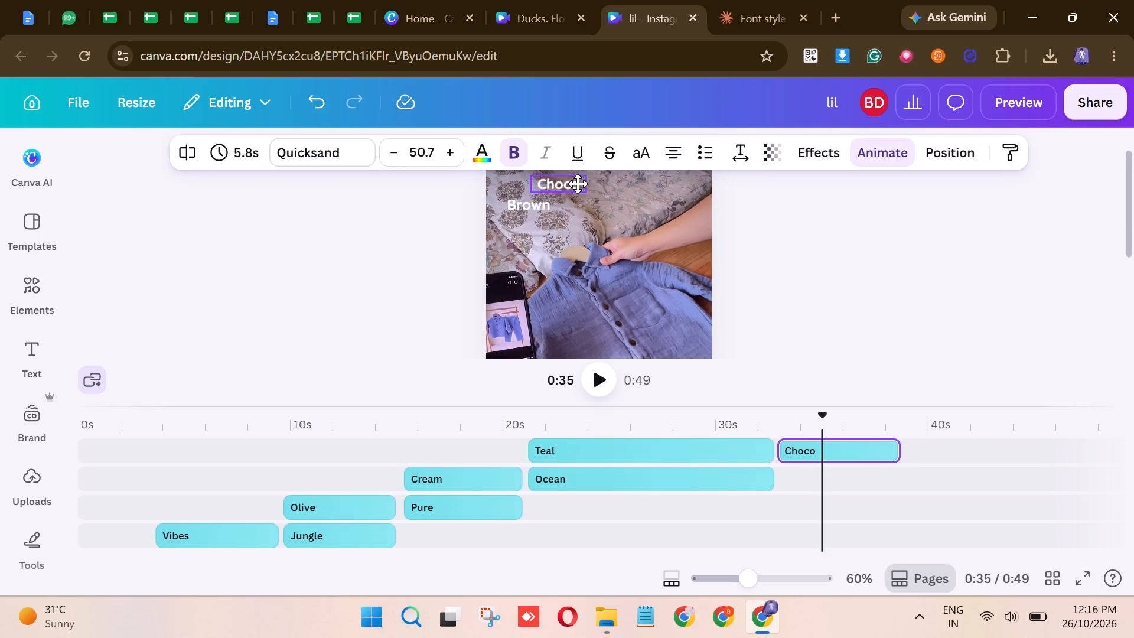
{"action": "left_click_drag", "start_coordinate": [578, 184], "coordinate": [584, 190]}
{"action": "left_click_drag", "start_coordinate": [526, 204], "coordinate": [603, 200]}
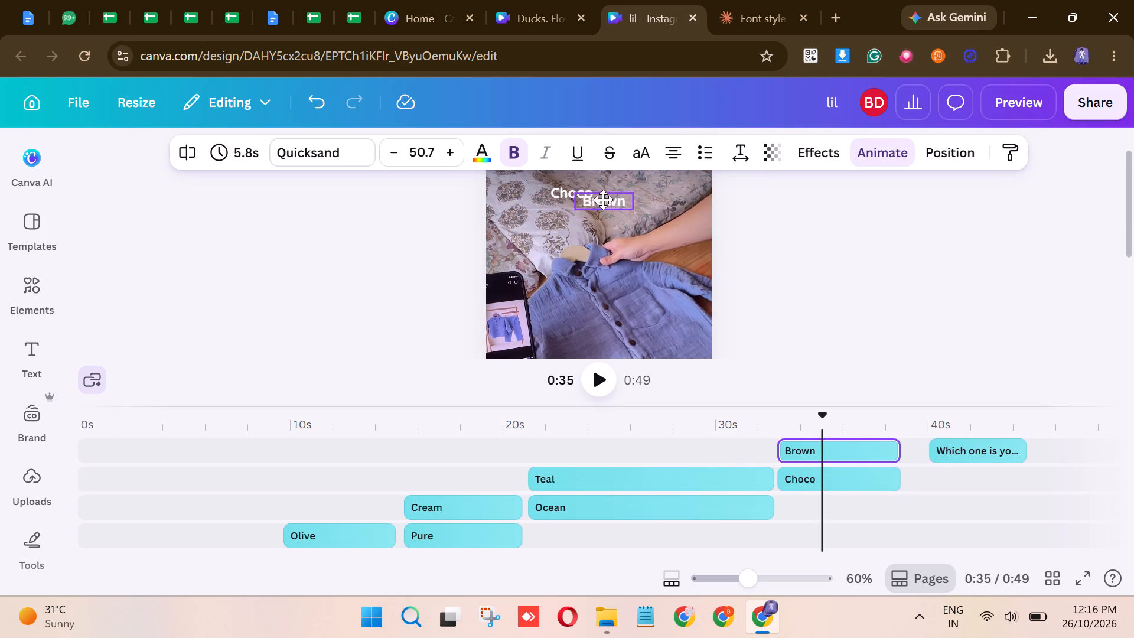
{"action": "left_click_drag", "start_coordinate": [603, 200], "coordinate": [624, 192]}
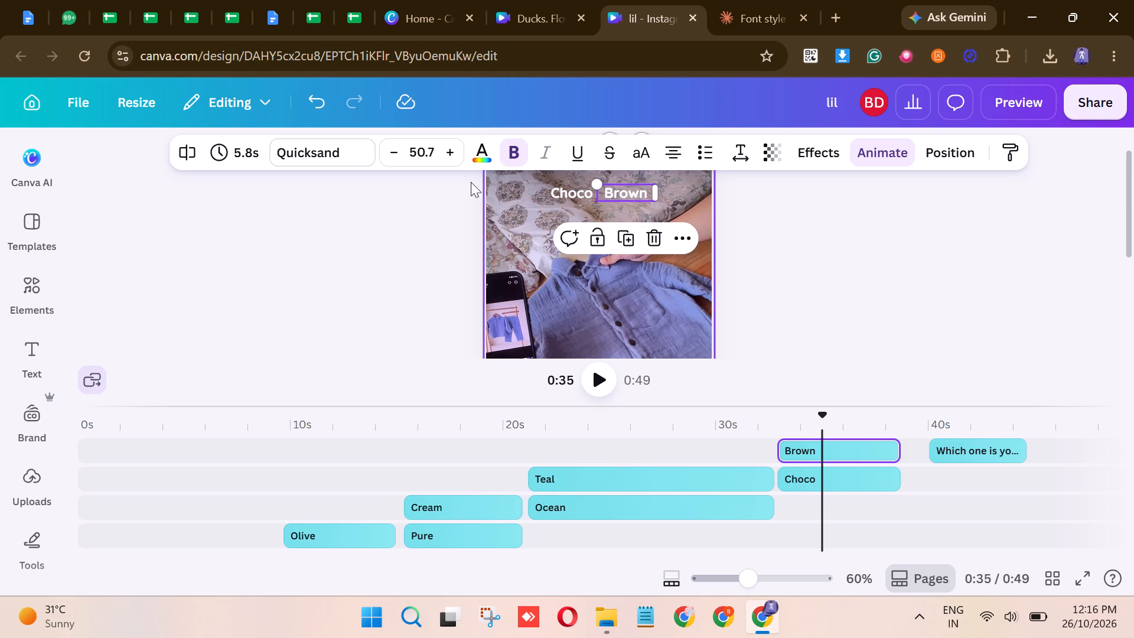
Set the font of the "Brown" caption to Caveat Brush.
{"action": "left_click", "coordinate": [350, 157]}
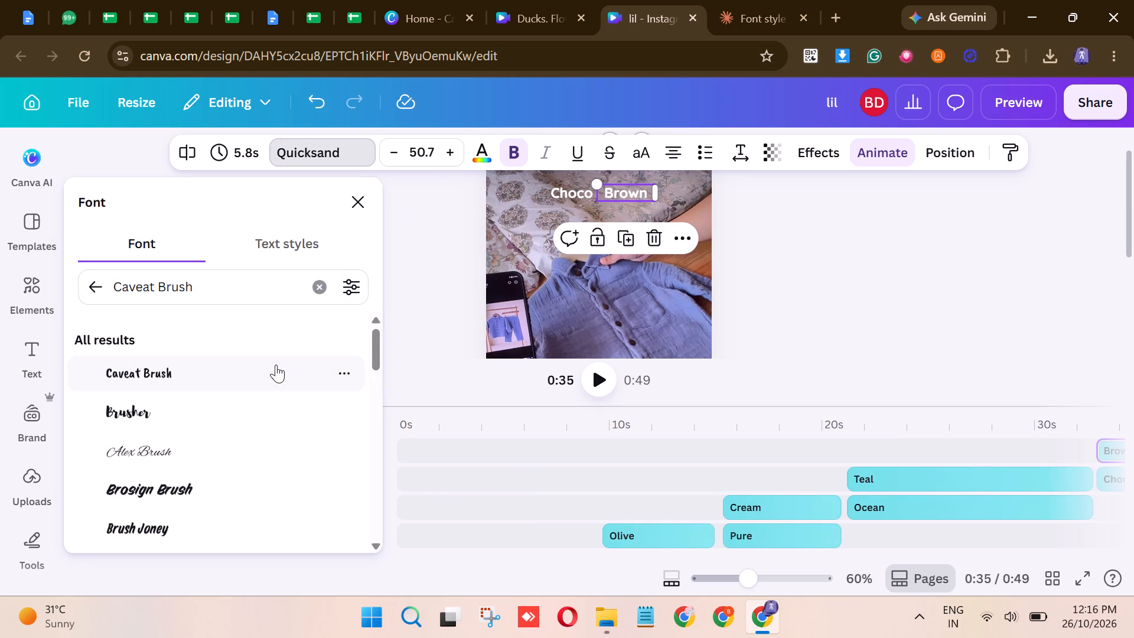
{"action": "left_click", "coordinate": [245, 367]}
Set the font of the "Choco" caption to Gochi Hand.
{"action": "left_click", "coordinate": [321, 287]}
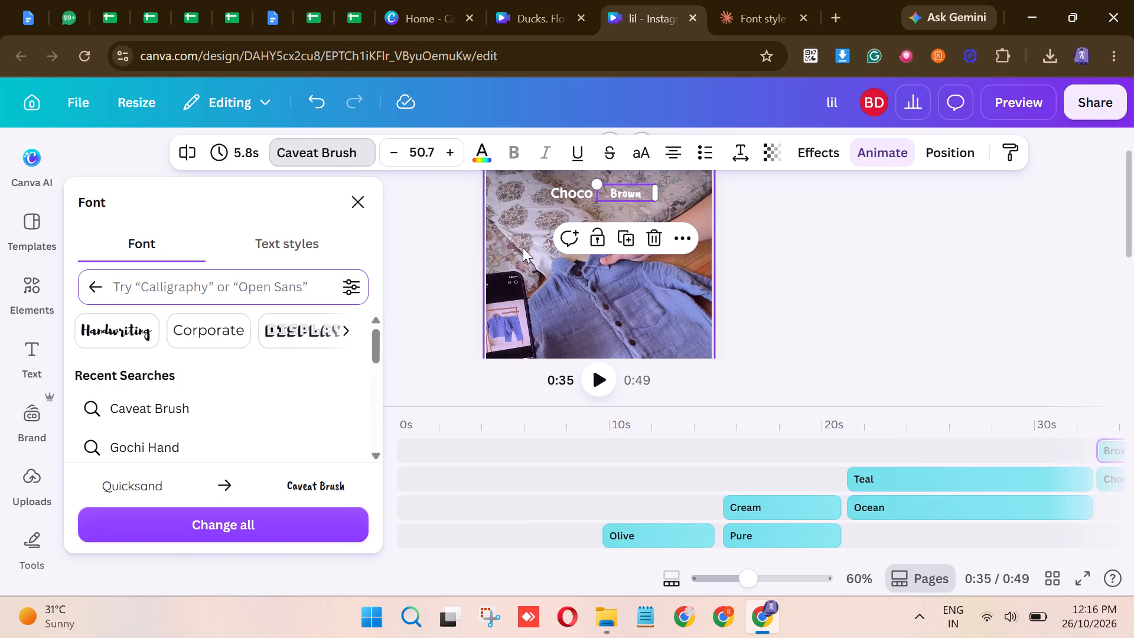
{"action": "left_click", "coordinate": [568, 199]}
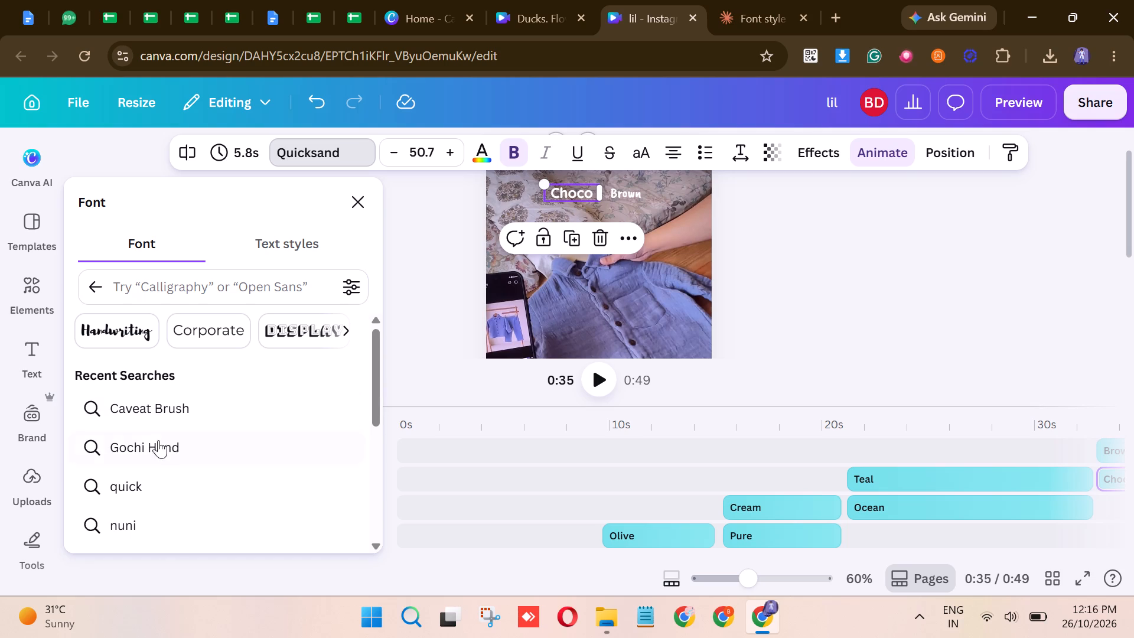
{"action": "left_click", "coordinate": [156, 442]}
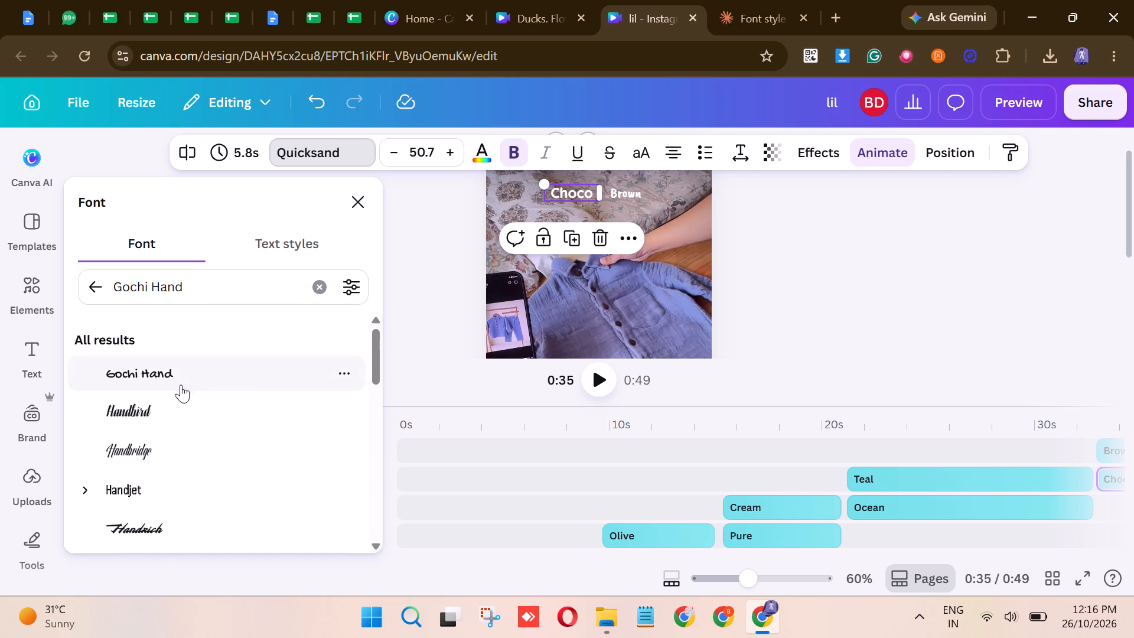
{"action": "left_click", "coordinate": [183, 382]}
{"action": "left_click", "coordinate": [926, 349]}
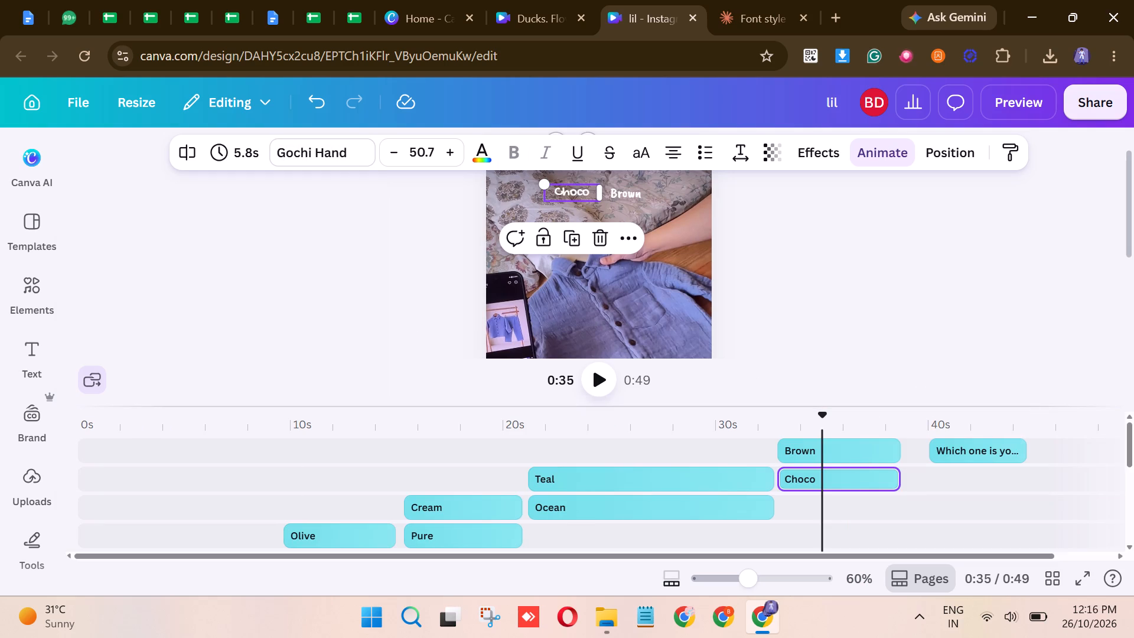
Move the "Vibes" caption closer to "Sky Blue" at about 0:07 and nudge it into line with it.
{"action": "left_click_drag", "start_coordinate": [821, 421], "coordinate": [9, 483]}
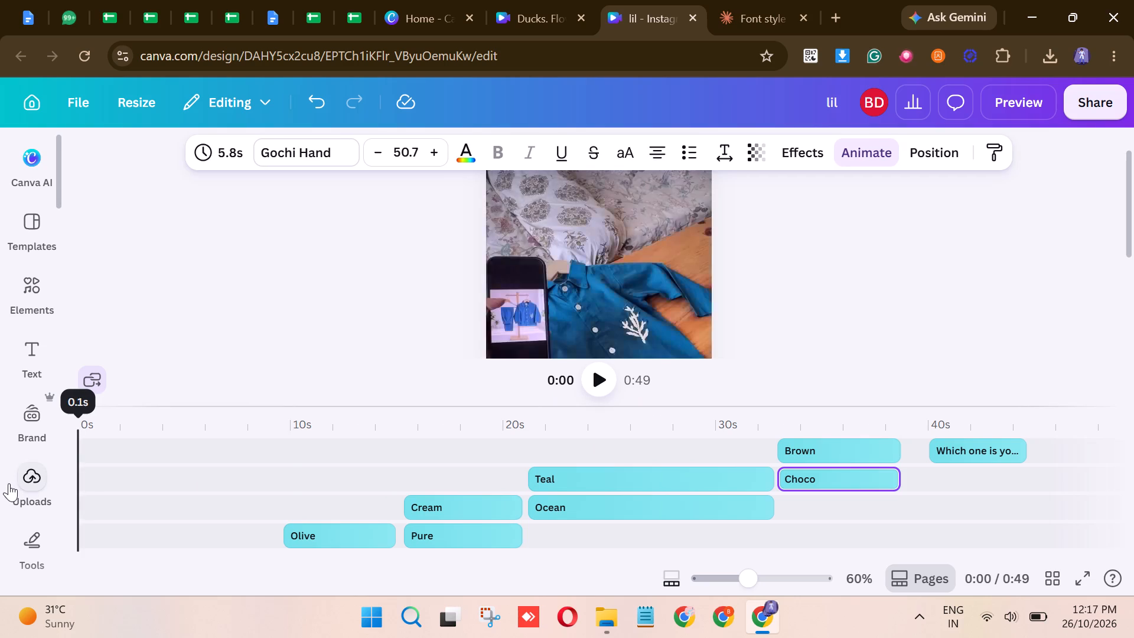
{"action": "left_click_drag", "start_coordinate": [9, 483], "coordinate": [218, 457]}
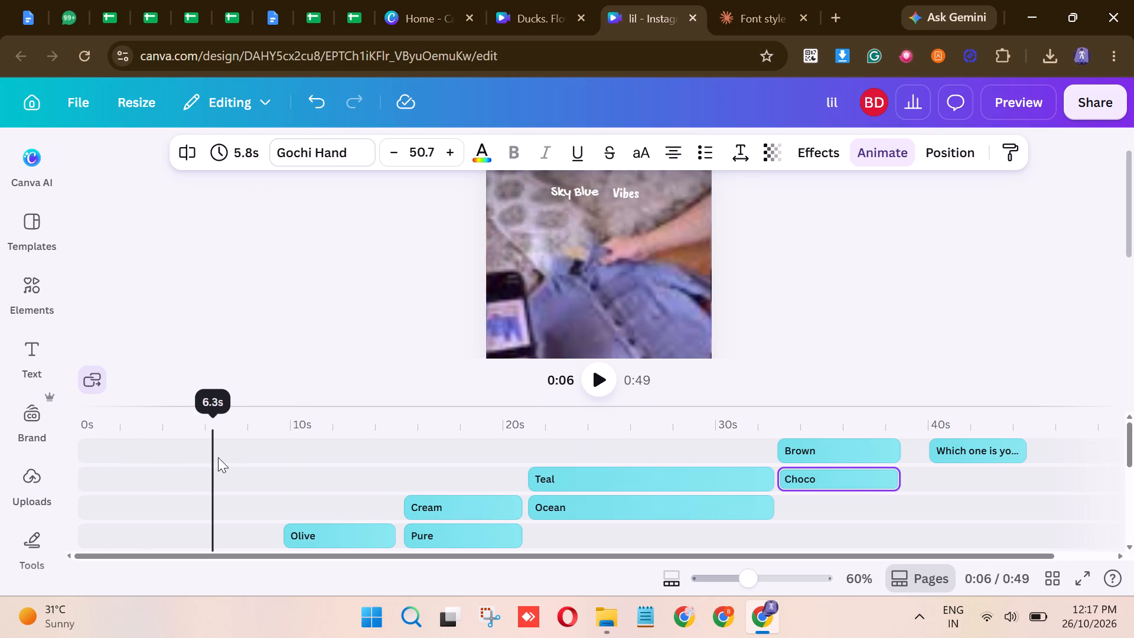
{"action": "left_click_drag", "start_coordinate": [218, 457], "coordinate": [243, 454]}
{"action": "scroll", "coordinate": [243, 462], "scroll_direction": "down", "scroll_amount": 2}
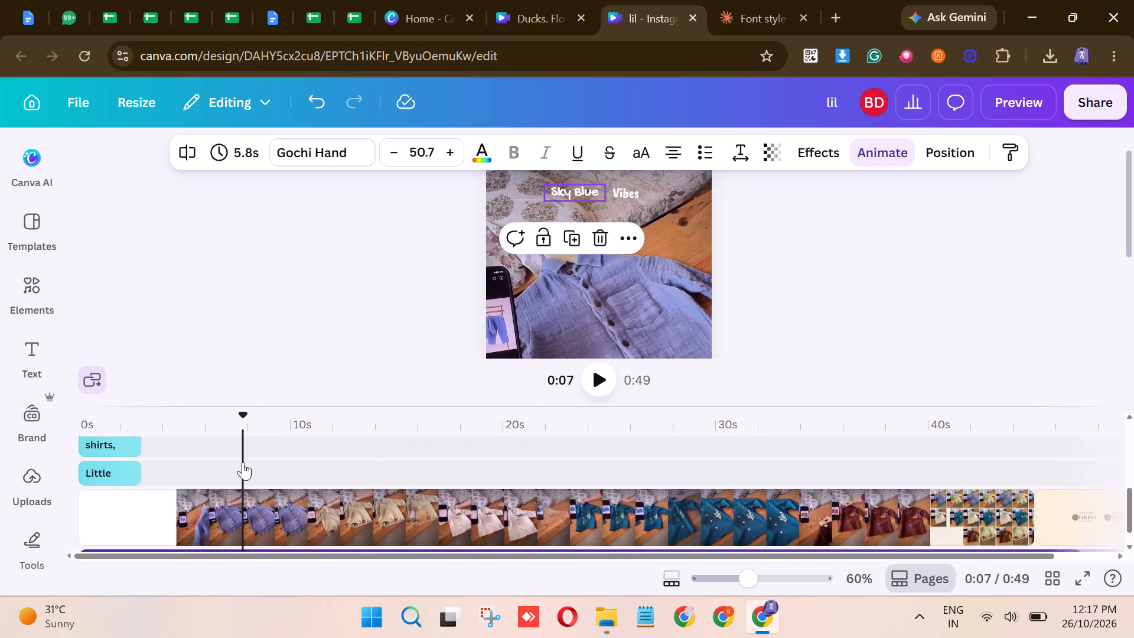
{"action": "scroll", "coordinate": [243, 462], "scroll_direction": "up", "scroll_amount": 1}
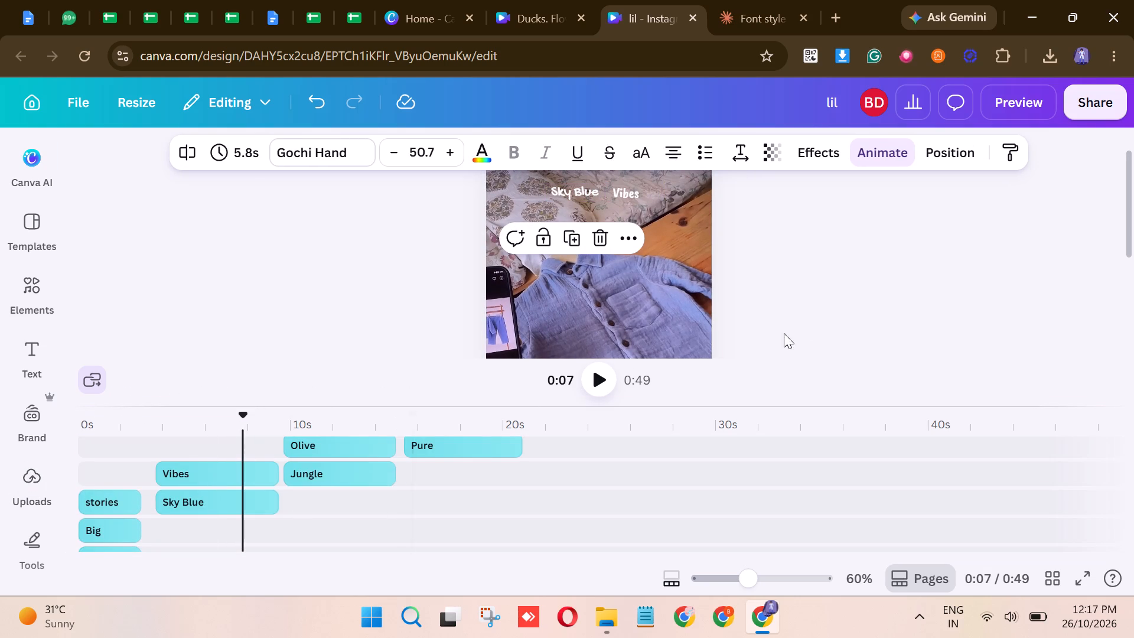
{"action": "left_click", "coordinate": [819, 310]}
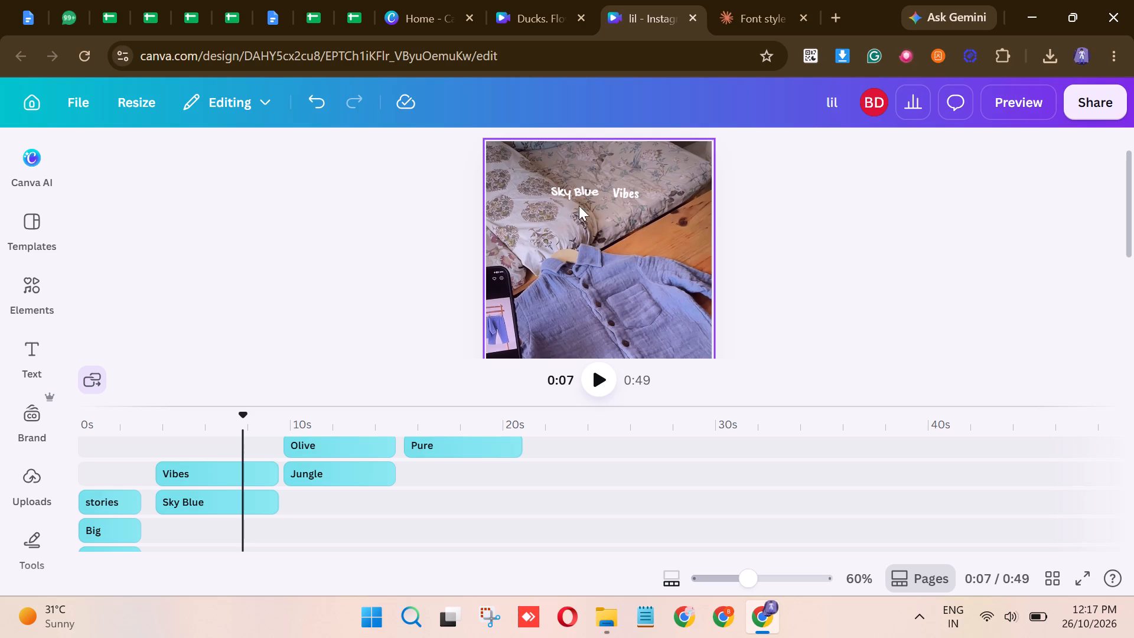
{"action": "left_click_drag", "start_coordinate": [630, 190], "coordinate": [628, 190]}
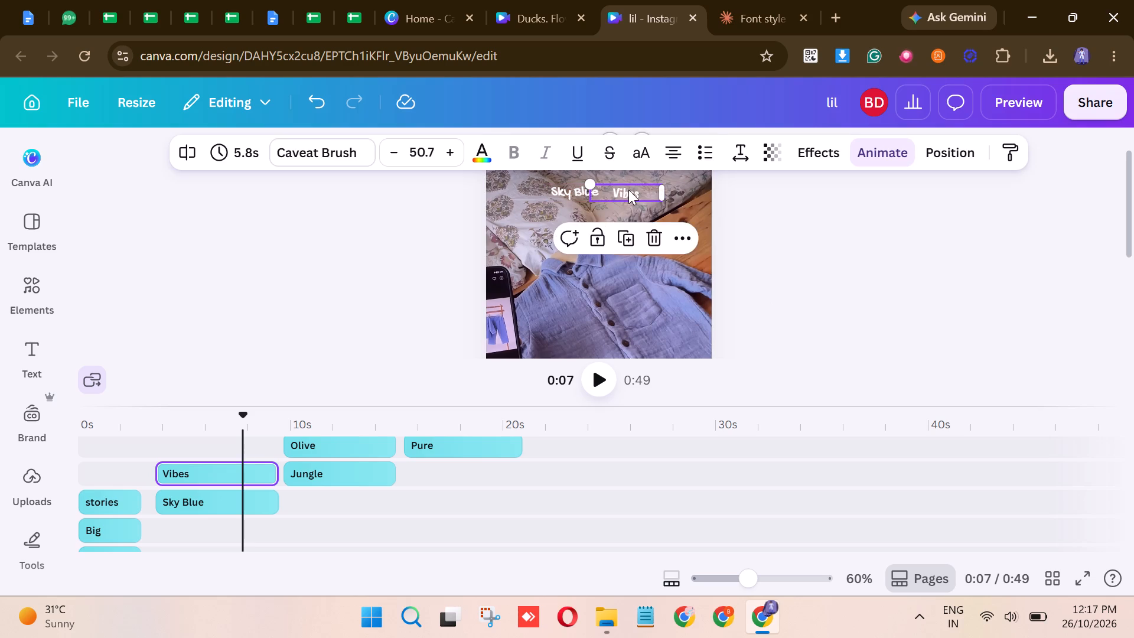
{"action": "left_click_drag", "start_coordinate": [628, 190], "coordinate": [623, 191]}
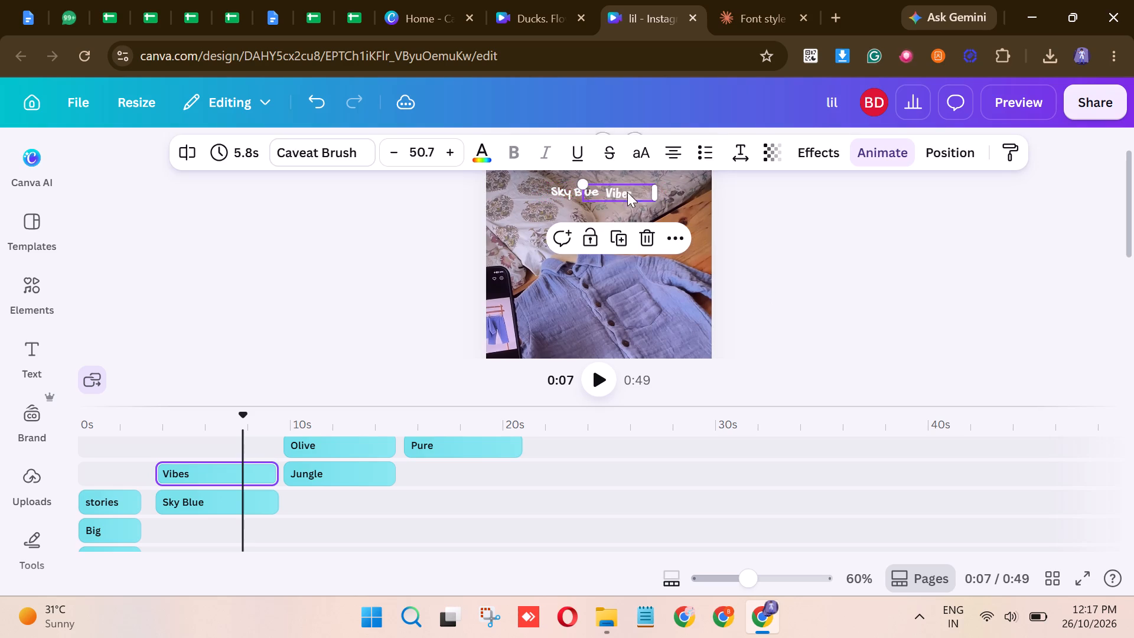
{"action": "scroll", "coordinate": [718, 297], "scroll_direction": "up", "scroll_amount": 5, "text": "ctrl"}
{"action": "scroll", "coordinate": [708, 297], "scroll_direction": "up", "scroll_amount": 3}
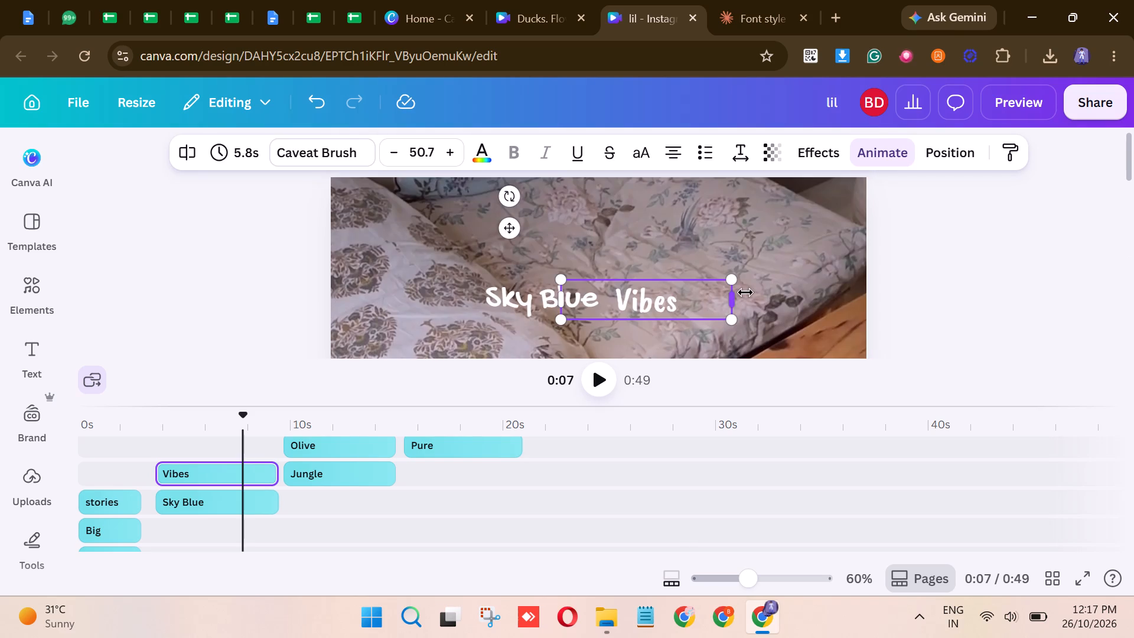
{"action": "key", "text": "Up"}
{"action": "key", "text": "Up"}
{"action": "key", "text": "Up"}
{"action": "key", "text": "Up"}
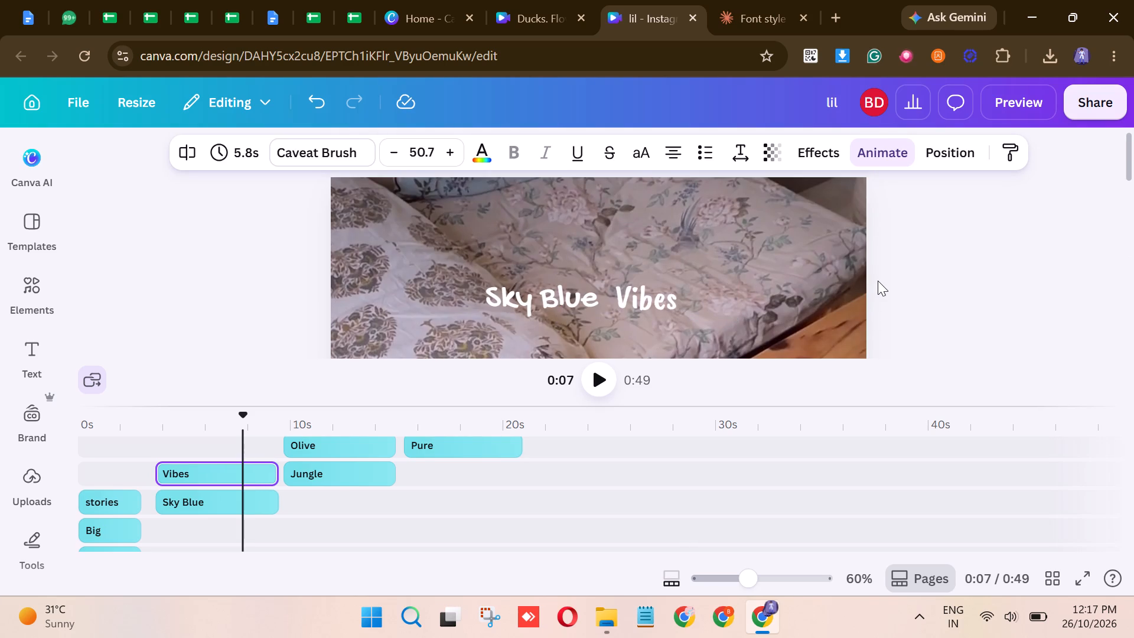
{"action": "key", "text": "Left"}
{"action": "key", "text": "Left"}
{"action": "key", "text": "Left"}
{"action": "key", "text": "Left"}
{"action": "key", "text": "Left"}
{"action": "key", "text": "Left"}
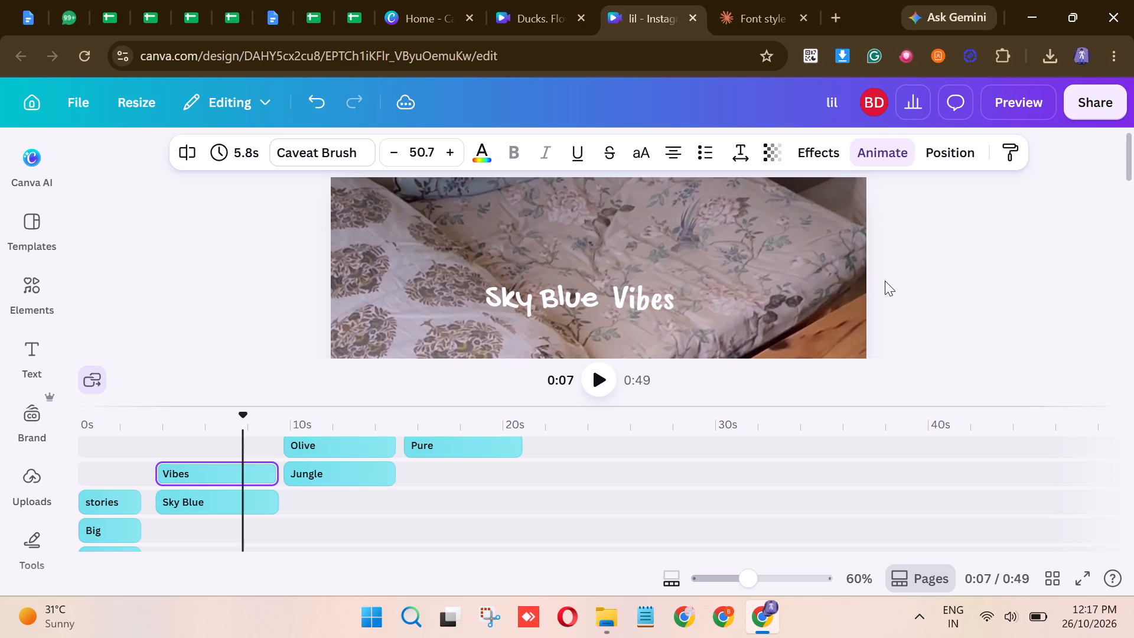
{"action": "key", "text": "Up"}
Colour the whole "Vibes" caption Pastelgreen #cbff77.
{"action": "left_click", "coordinate": [646, 313]}
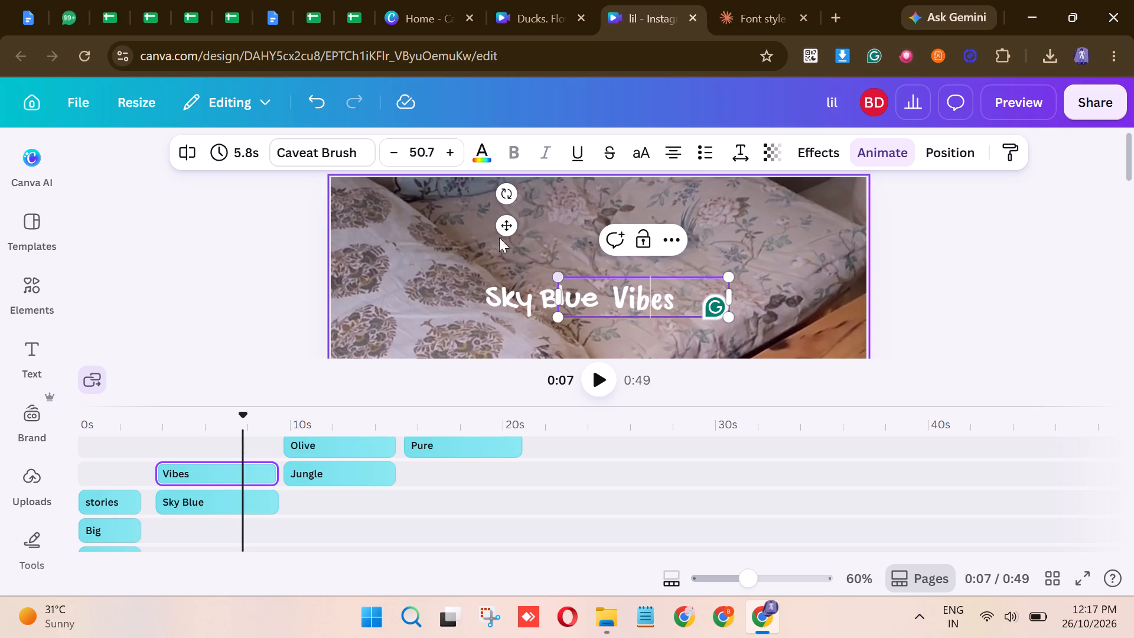
{"action": "left_click", "coordinate": [480, 141]}
{"action": "left_click", "coordinate": [224, 336]}
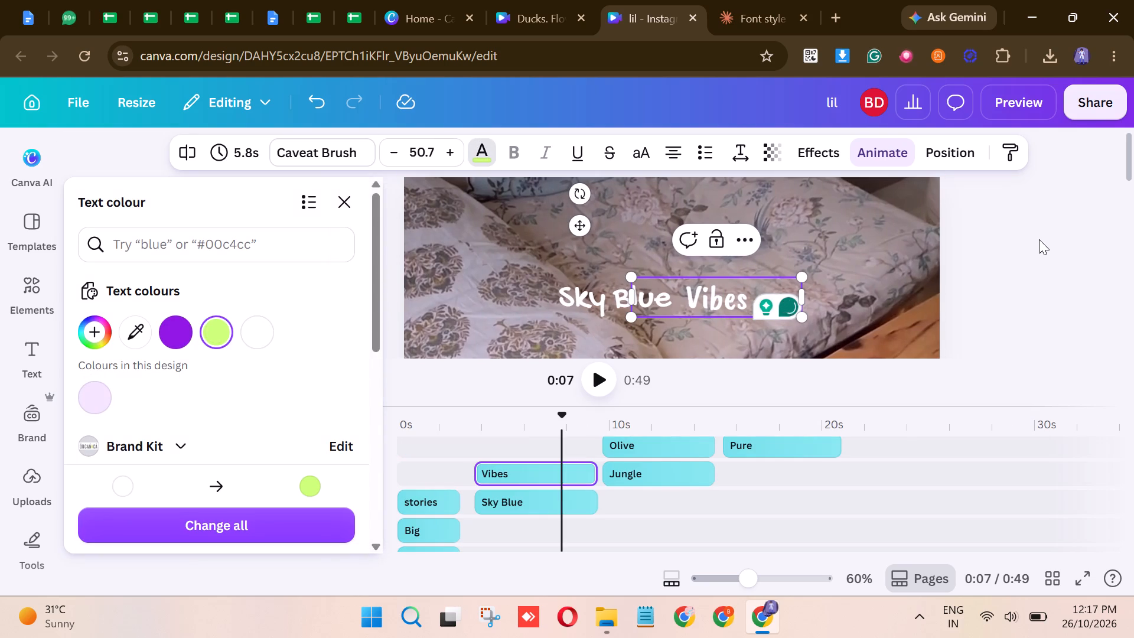
{"action": "left_click", "coordinate": [1031, 215]}
{"action": "left_click", "coordinate": [1002, 259]}
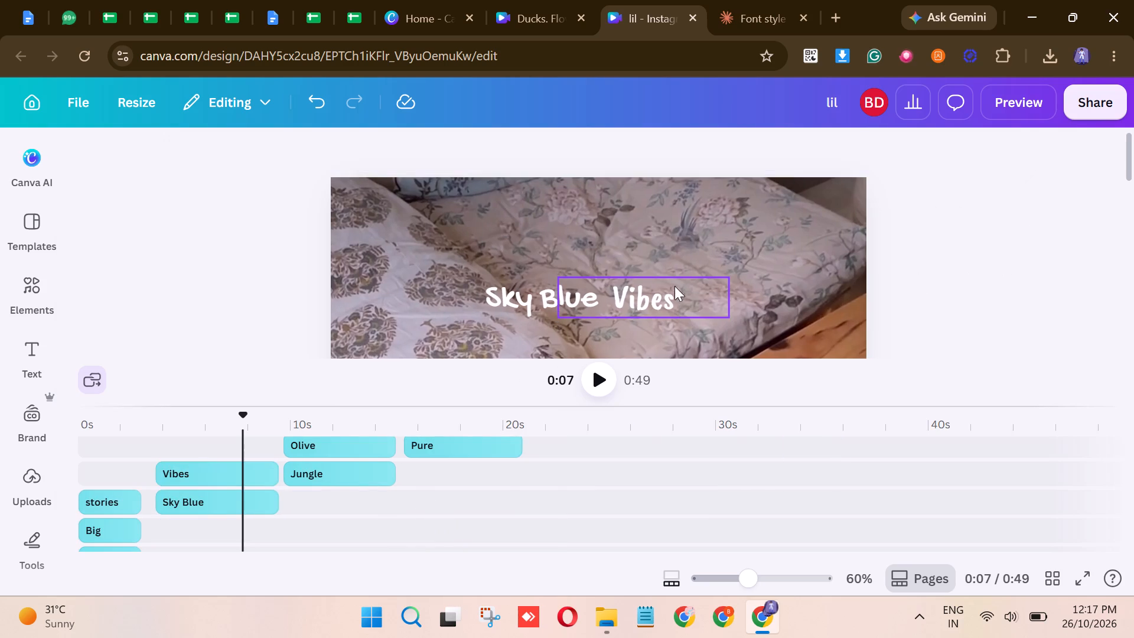
{"action": "left_click", "coordinate": [638, 303]}
{"action": "left_click", "coordinate": [484, 165]}
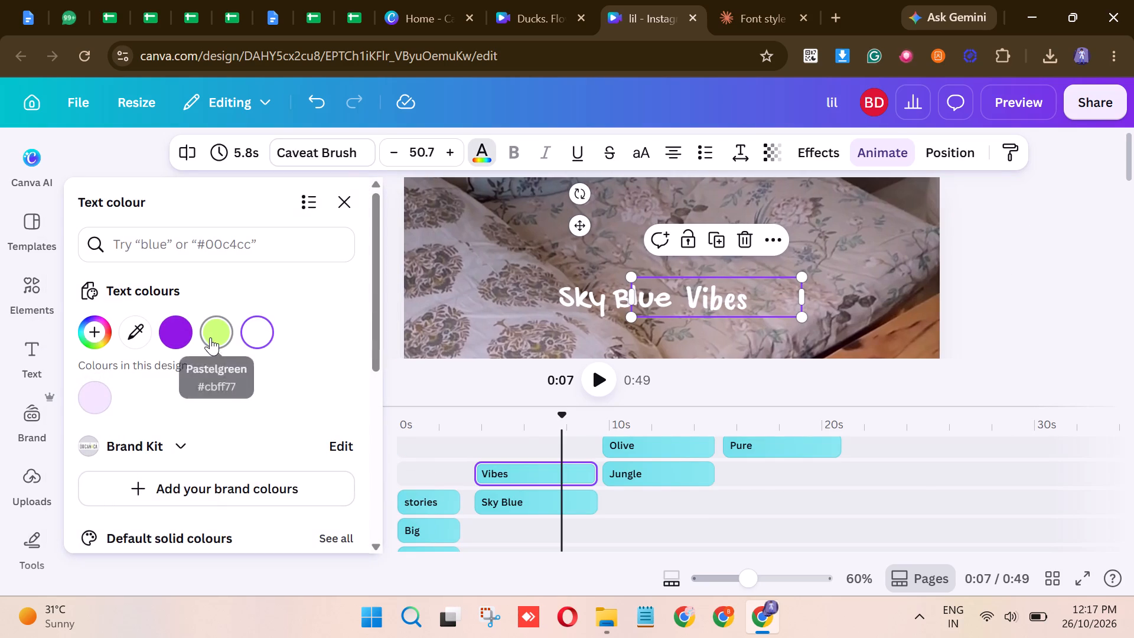
{"action": "left_click", "coordinate": [210, 337]}
{"action": "left_click", "coordinate": [969, 254]}
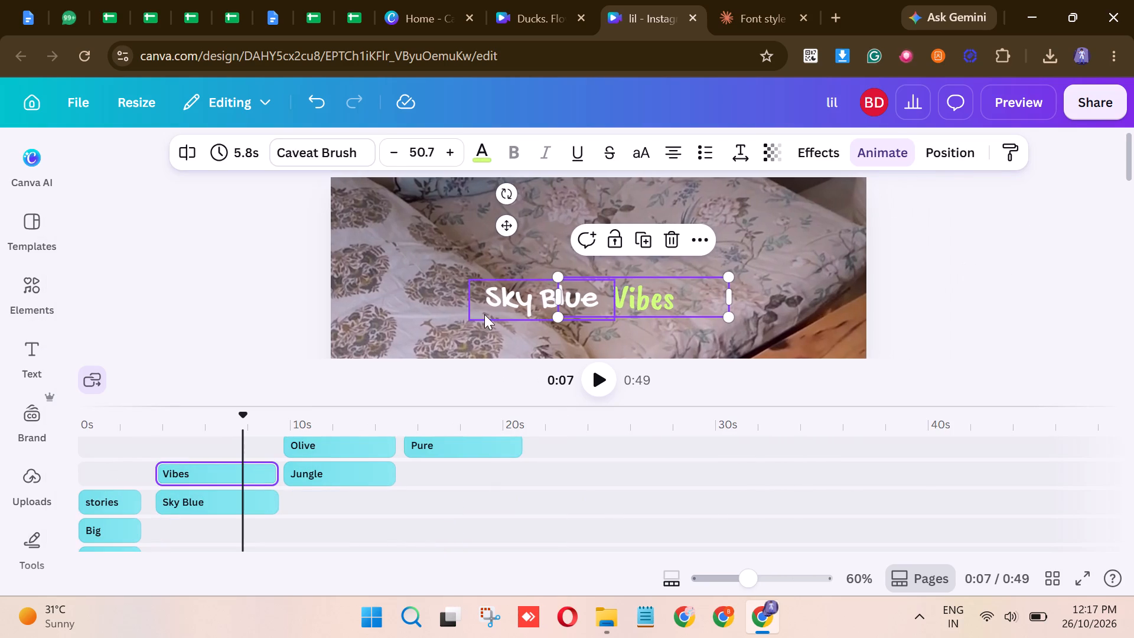
Shift the "Sky Blue" caption slightly closer to "Vibes" on the same line.
{"action": "left_click_drag", "start_coordinate": [487, 312], "coordinate": [496, 313]}
{"action": "left_click", "coordinate": [951, 261]}
Bring the "Jungle" and "Olive" captions at about 0:11 close together and fine-tune "Olive" onto the same line.
{"action": "left_click", "coordinate": [331, 502]}
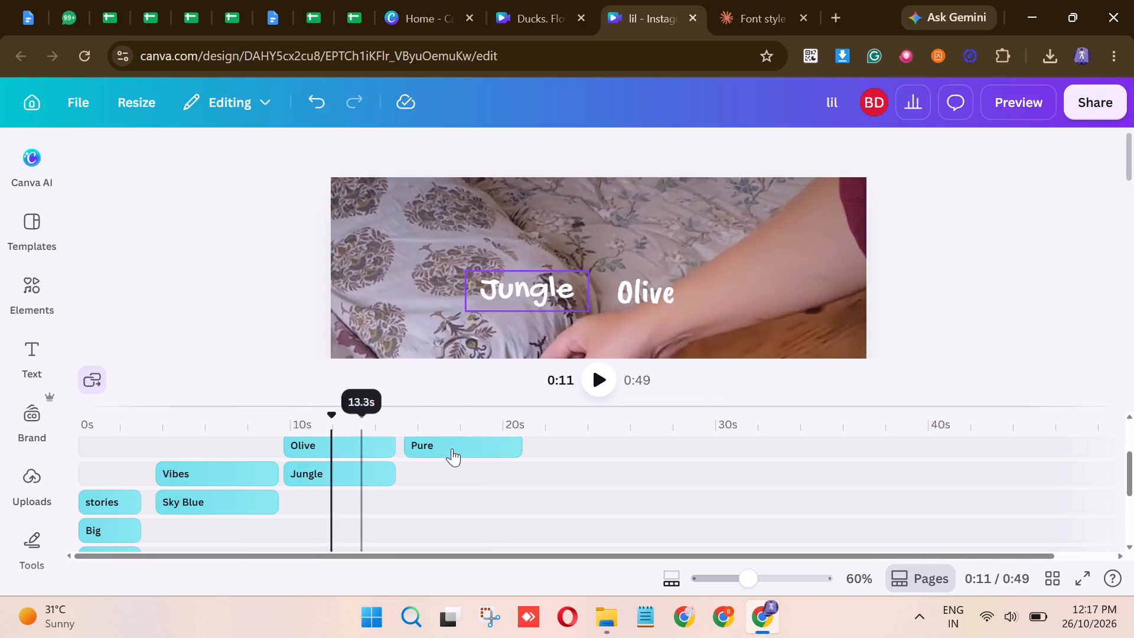
{"action": "left_click_drag", "start_coordinate": [553, 293], "coordinate": [566, 295]}
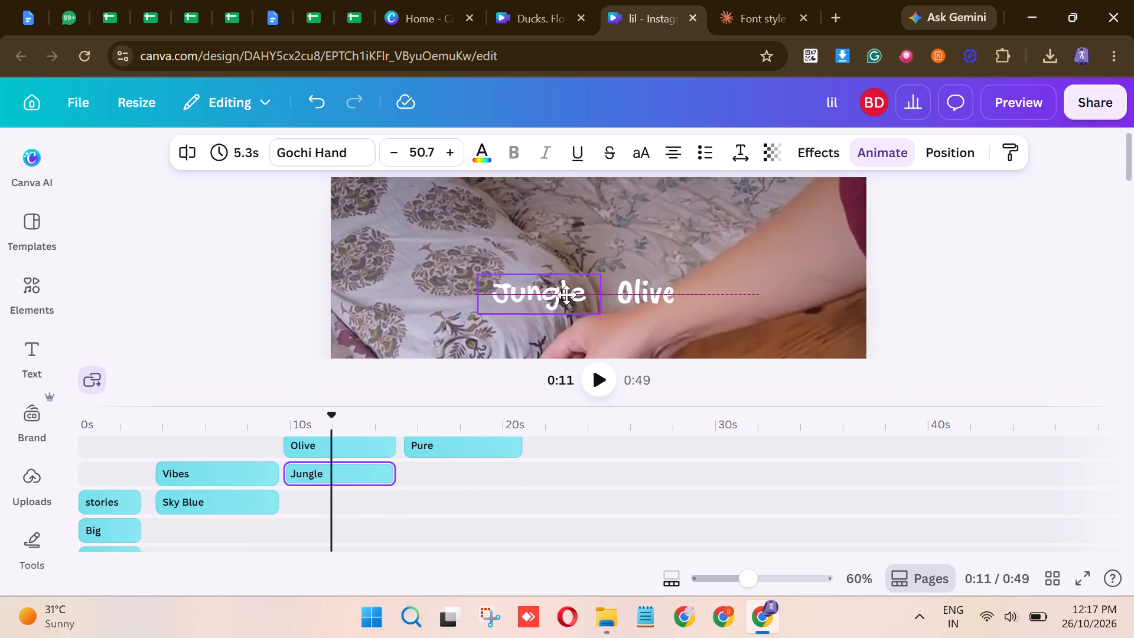
{"action": "left_click_drag", "start_coordinate": [566, 295], "coordinate": [572, 295]}
{"action": "left_click_drag", "start_coordinate": [651, 287], "coordinate": [644, 289]}
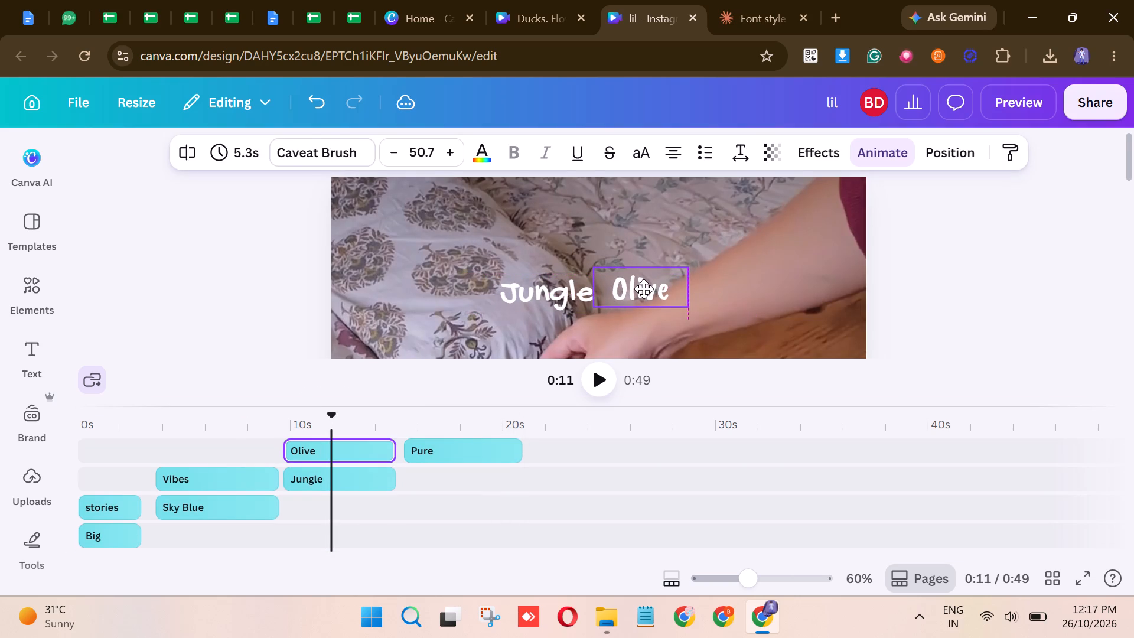
{"action": "left_click_drag", "start_coordinate": [644, 289], "coordinate": [641, 288]}
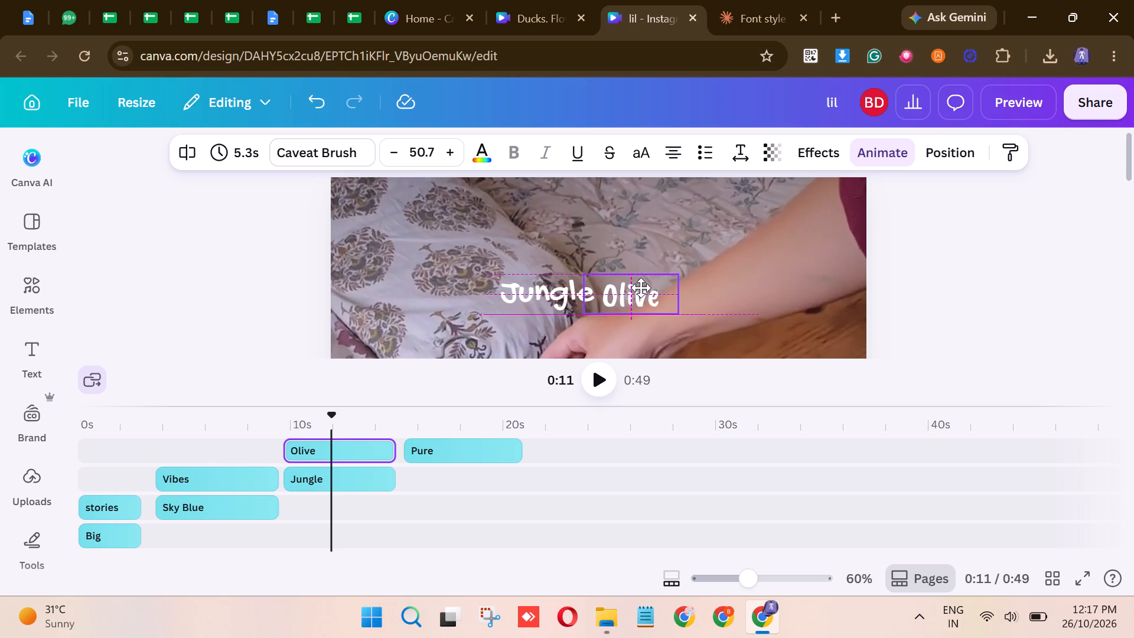
{"action": "left_click_drag", "start_coordinate": [641, 288], "coordinate": [643, 288]}
{"action": "key", "text": "Up"}
{"action": "key", "text": "Up"}
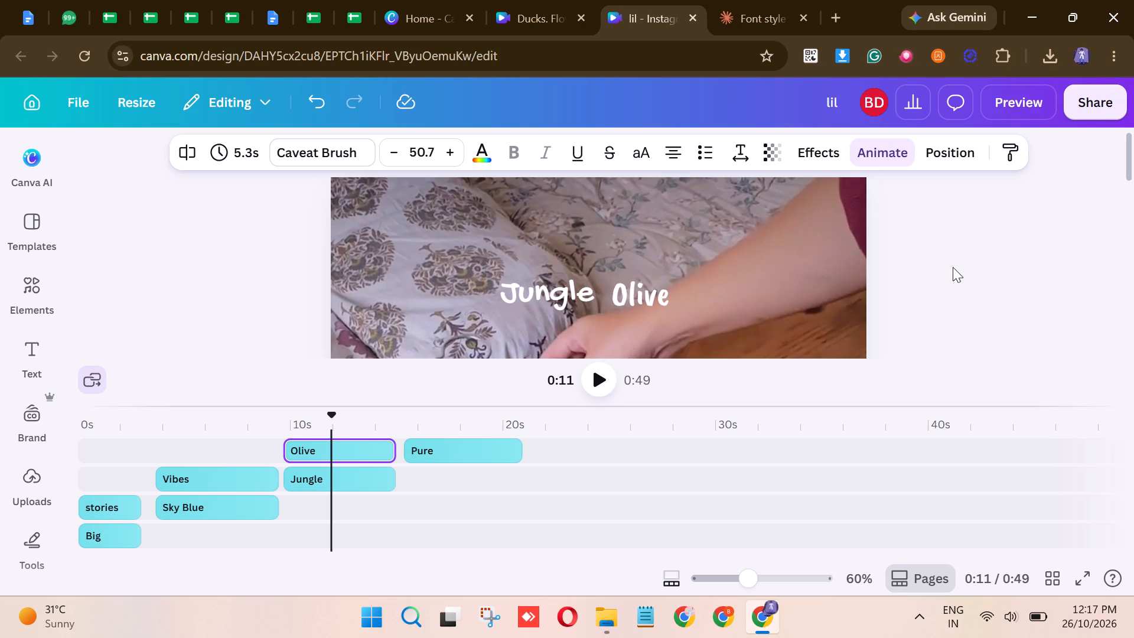
{"action": "key", "text": "Up"}
{"action": "key", "text": "Up"}
{"action": "key", "text": "Left"}
{"action": "key", "text": "Left"}
{"action": "key", "text": "Left"}
{"action": "key", "text": "Left"}
{"action": "key", "text": "Down"}
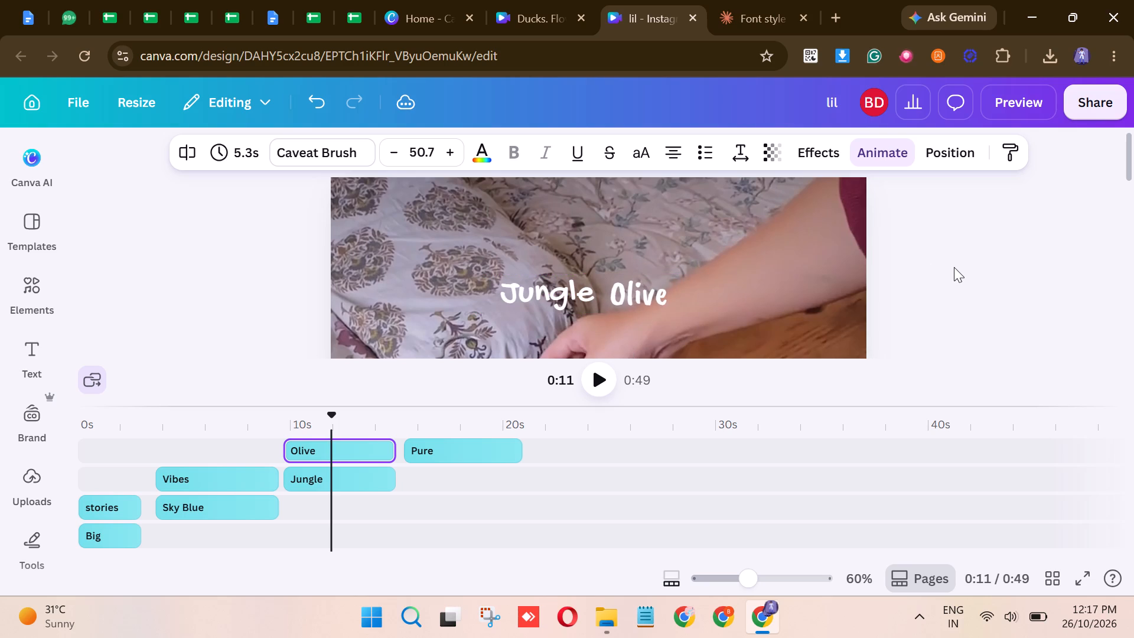
{"action": "key", "text": "Up"}
{"action": "key", "text": "Down"}
Colour the "Olive" caption pastel green and compare it with the final sheet in Claude before returning to the Canva video.
{"action": "left_click", "coordinate": [619, 306]}
{"action": "left_click", "coordinate": [791, 276]}
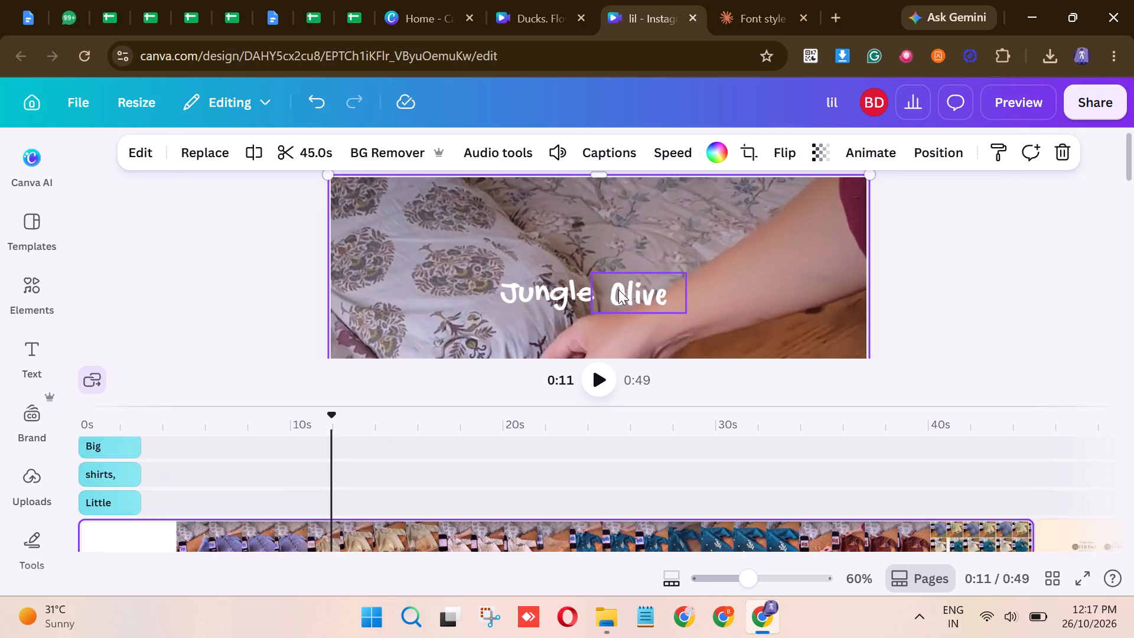
{"action": "left_click", "coordinate": [630, 289]}
{"action": "left_click", "coordinate": [480, 143]}
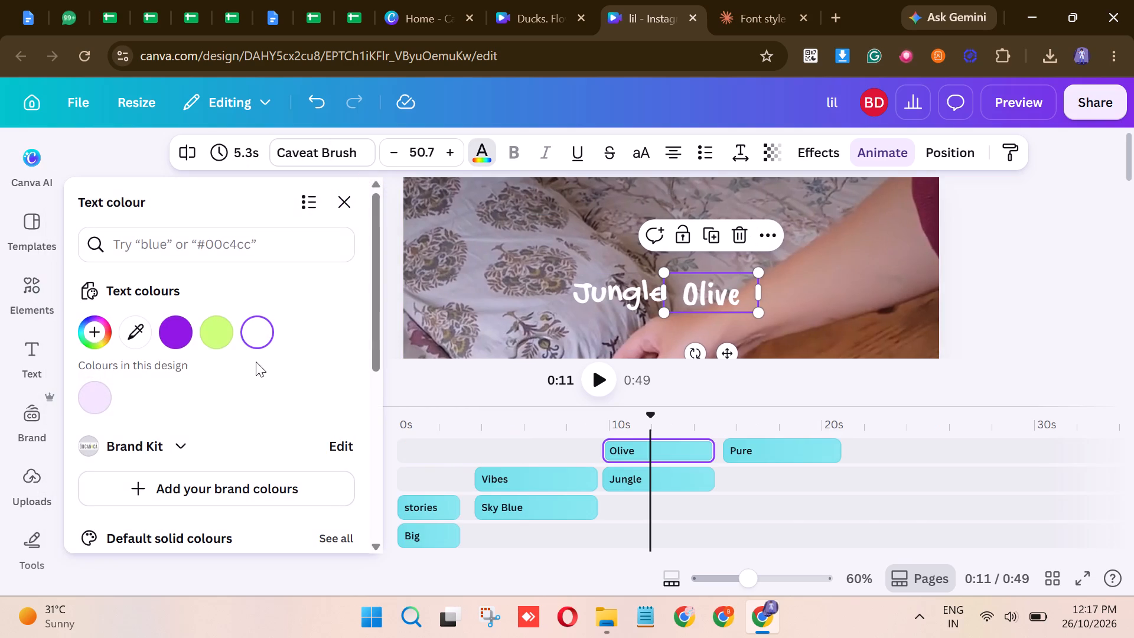
{"action": "left_click", "coordinate": [232, 333]}
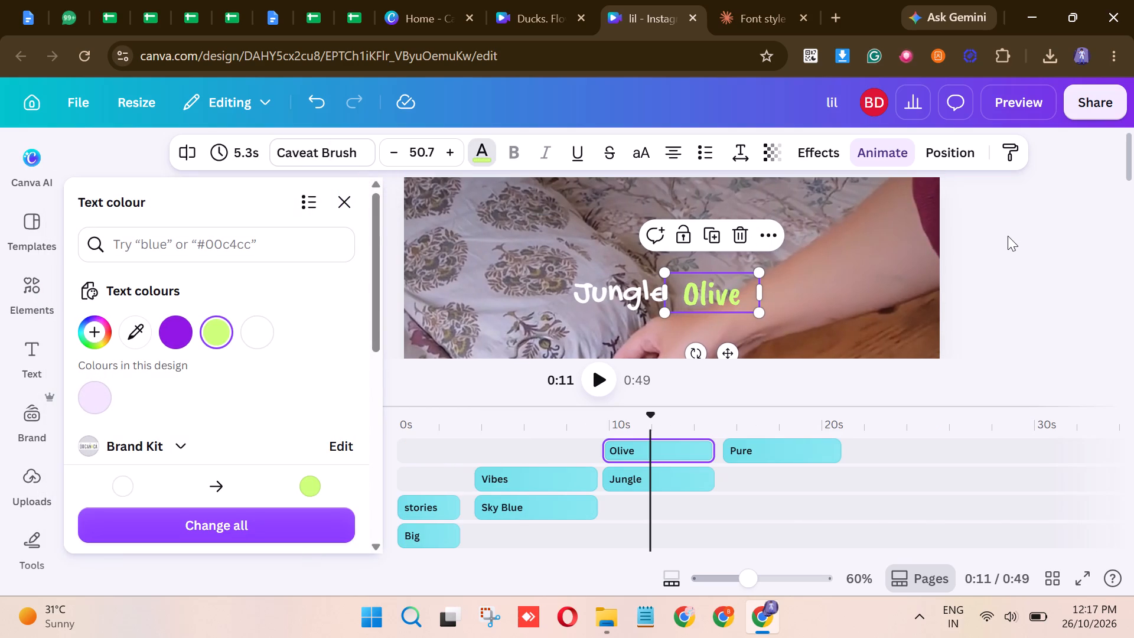
{"action": "left_click", "coordinate": [766, 3]}
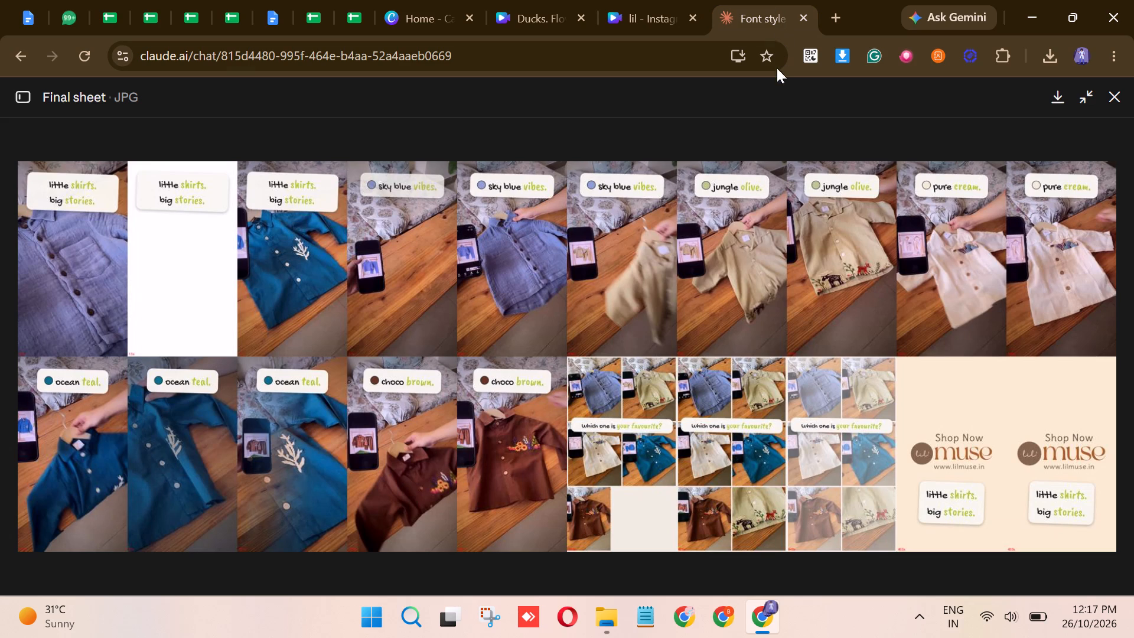
{"action": "left_click", "coordinate": [646, 18]}
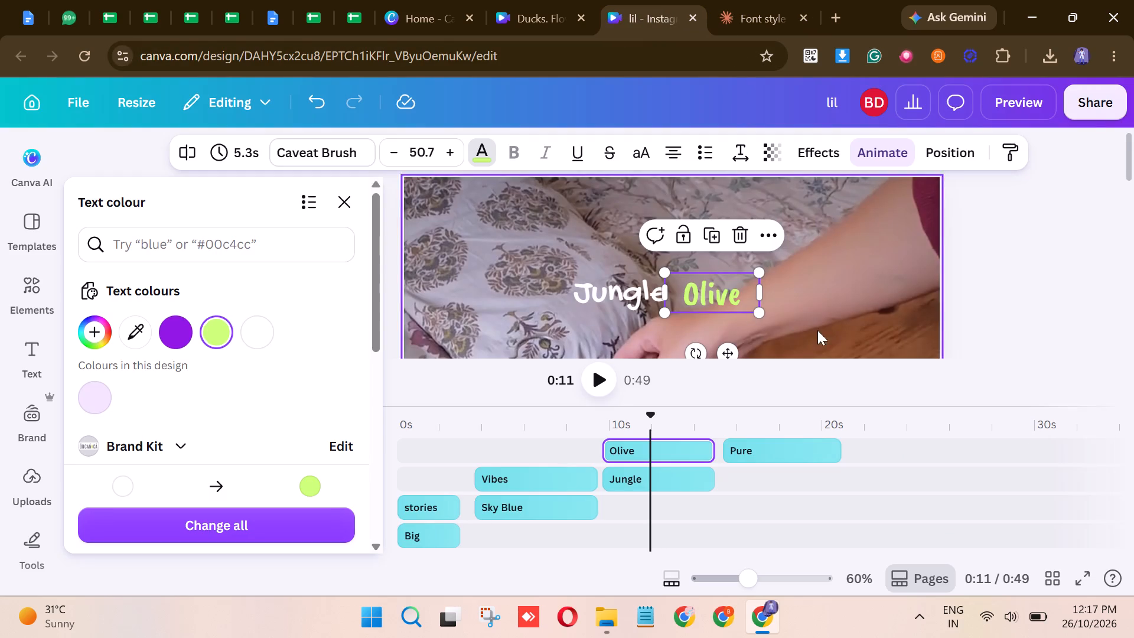
Bring the "Ocean" and "Teal" captions at about 0:32 close together on the same line.
{"action": "left_click", "coordinate": [761, 487]}
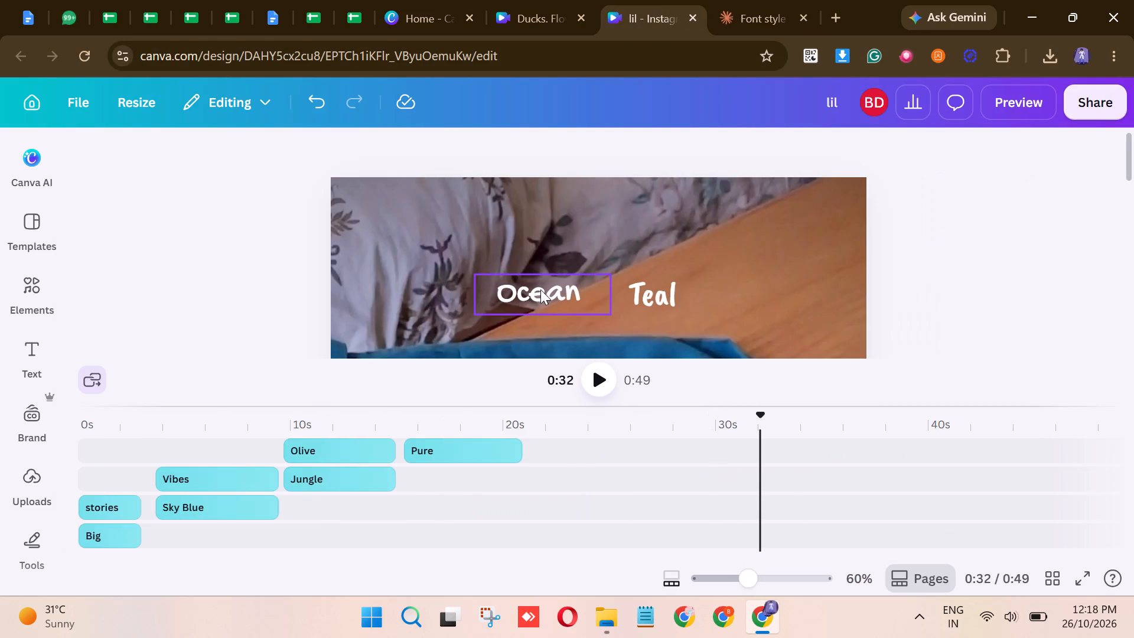
{"action": "left_click_drag", "start_coordinate": [536, 291], "coordinate": [553, 294]}
{"action": "left_click_drag", "start_coordinate": [663, 281], "coordinate": [650, 277]}
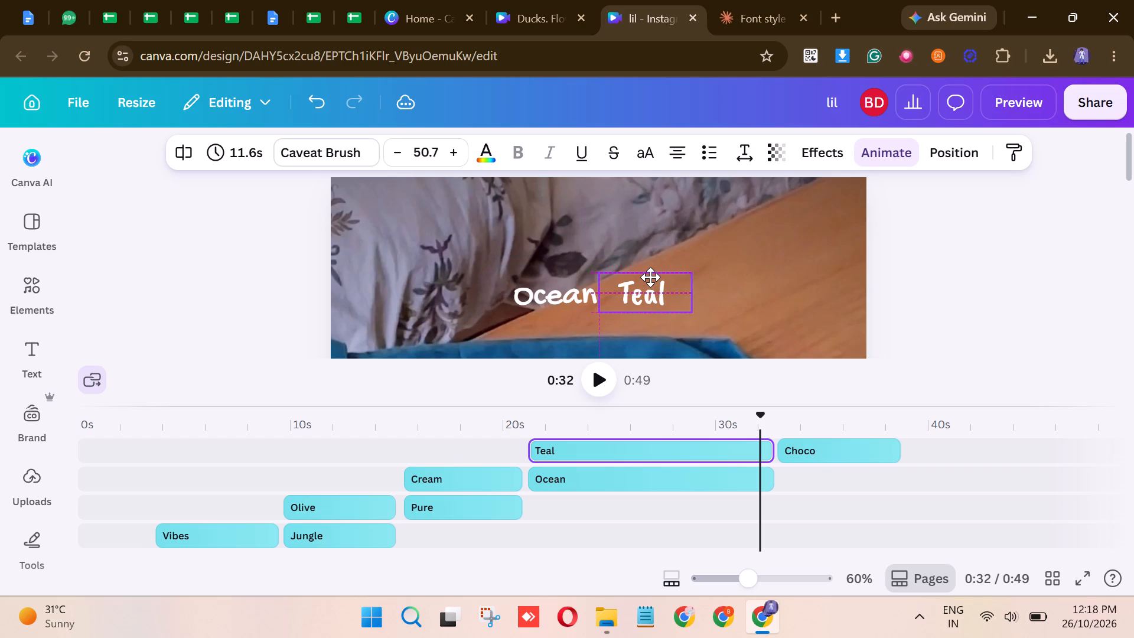
{"action": "left_click_drag", "start_coordinate": [650, 277], "coordinate": [649, 279]}
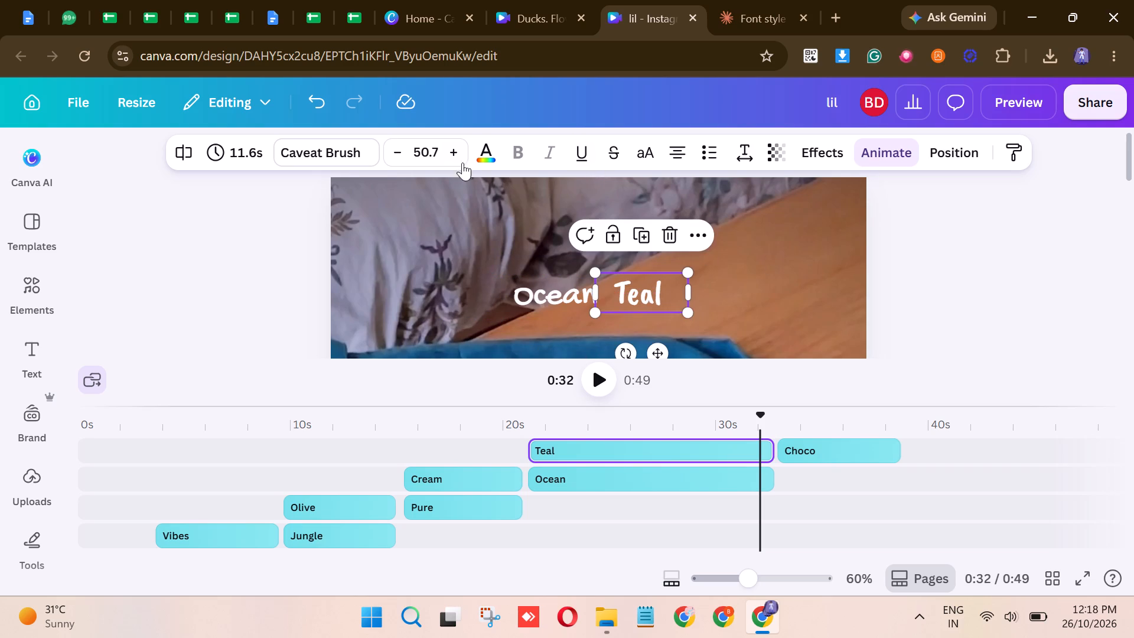
Colour the "Teal" caption pastel green.
{"action": "left_click", "coordinate": [481, 151]}
{"action": "left_click", "coordinate": [219, 338]}
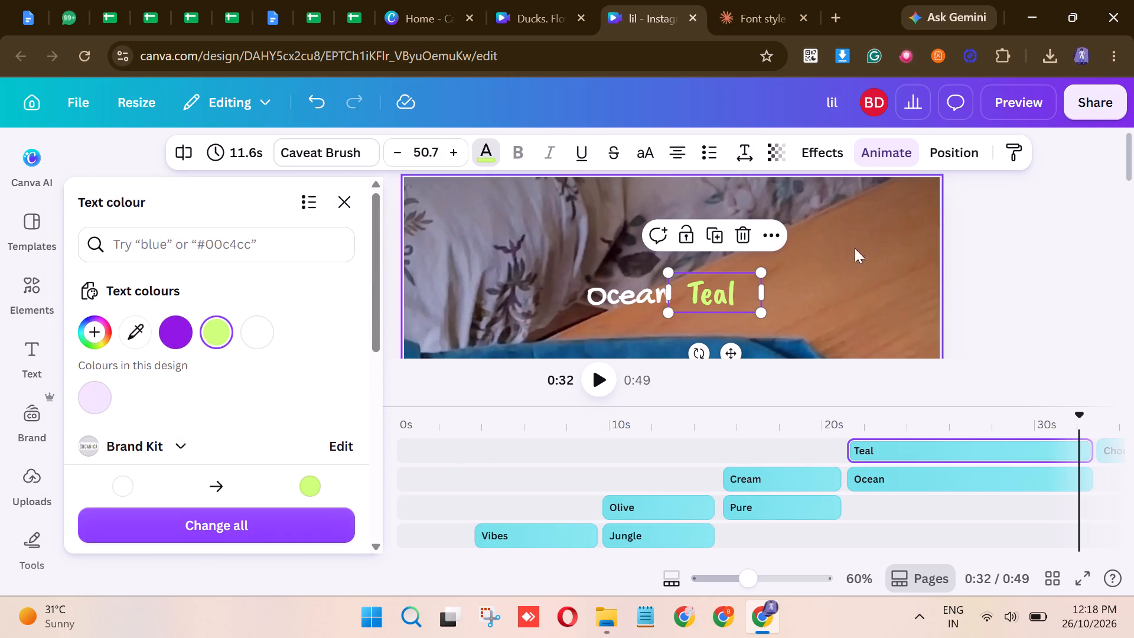
{"action": "left_click", "coordinate": [1025, 225]}
Bring the "Choco" and "Brown" captions at about 0:35 close together on the same line.
{"action": "left_click", "coordinate": [842, 521]}
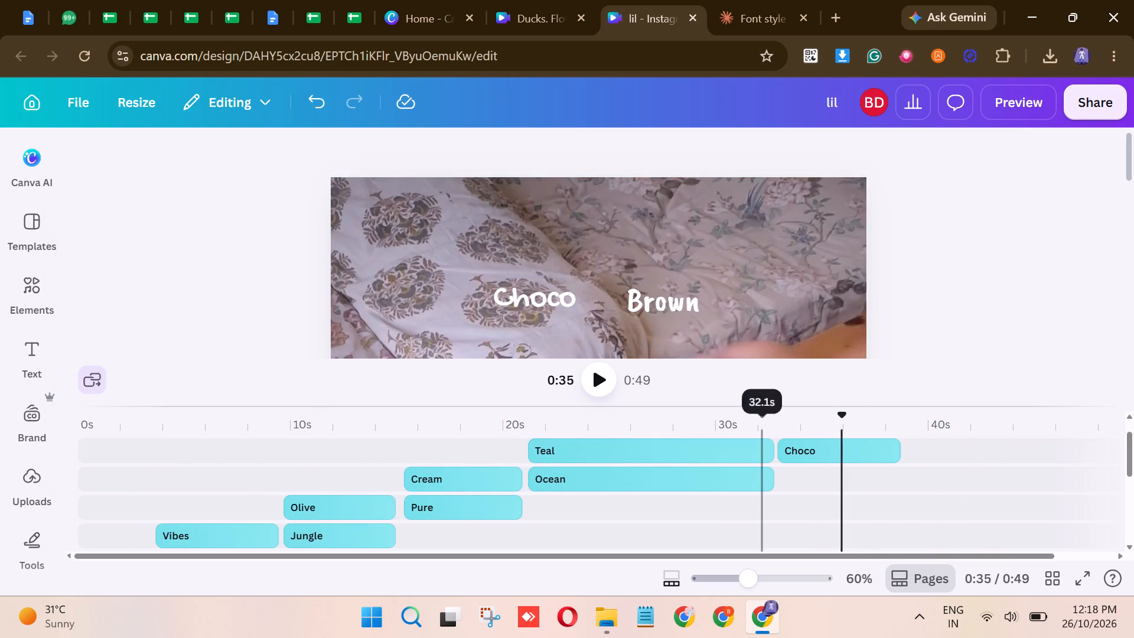
{"action": "left_click_drag", "start_coordinate": [568, 308], "coordinate": [584, 310]}
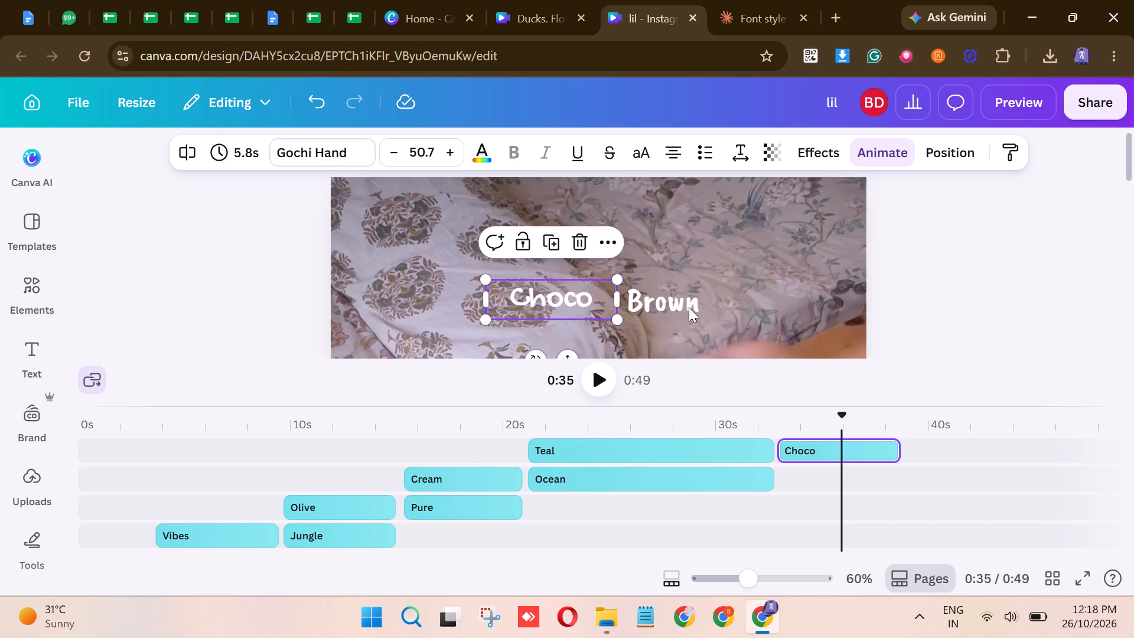
{"action": "left_click_drag", "start_coordinate": [693, 302], "coordinate": [673, 300]}
Colour the "Brown" caption pastel green.
{"action": "left_click", "coordinate": [491, 155]}
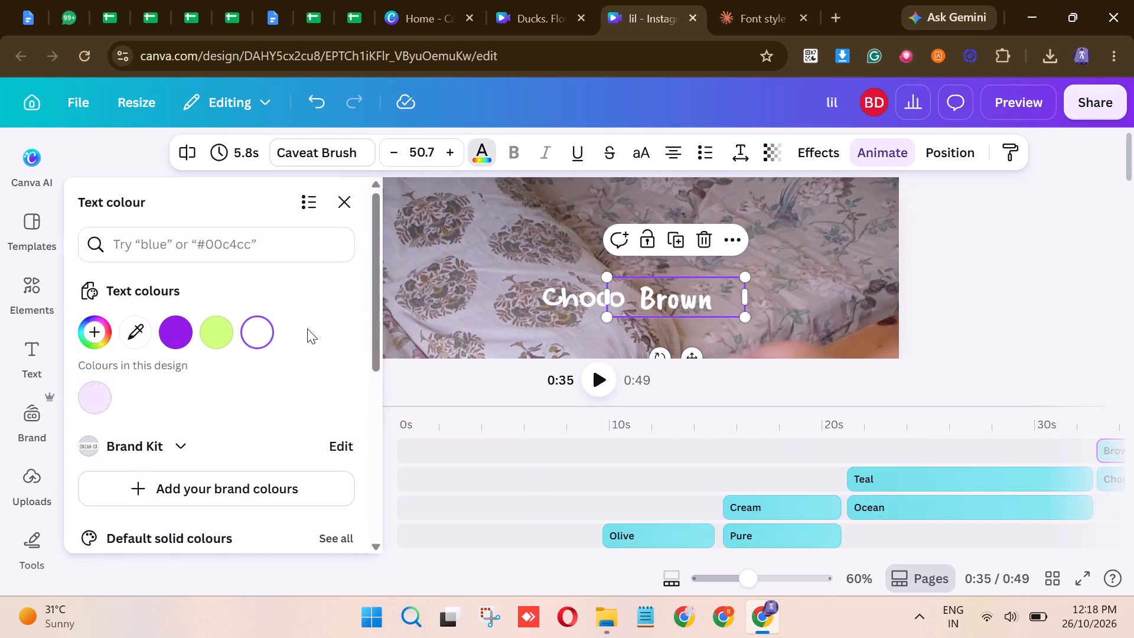
{"action": "left_click", "coordinate": [226, 333]}
{"action": "left_click", "coordinate": [1052, 265]}
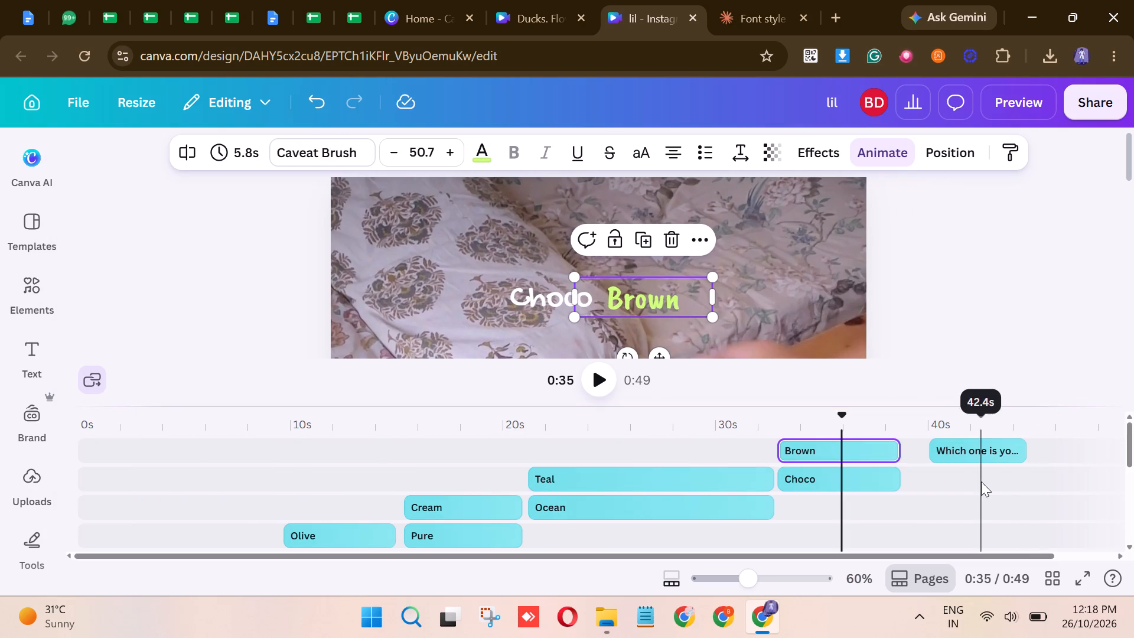
Fine-tune the "Brown" caption at about 0:35 so it sits closer to "Choco" on the same line.
{"action": "scroll", "coordinate": [890, 263], "scroll_direction": "down", "scroll_amount": 1, "text": "ctrl"}
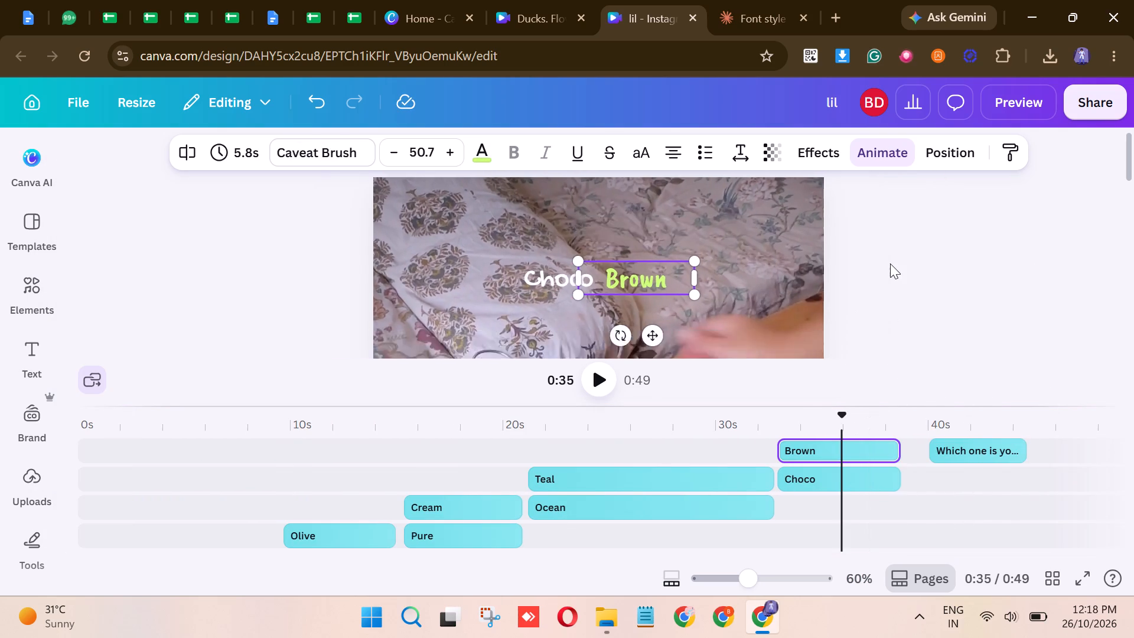
{"action": "scroll", "coordinate": [890, 263], "scroll_direction": "down", "scroll_amount": 5, "text": "ctrl"}
{"action": "scroll", "coordinate": [873, 304], "scroll_direction": "up", "scroll_amount": 6, "text": "ctrl"}
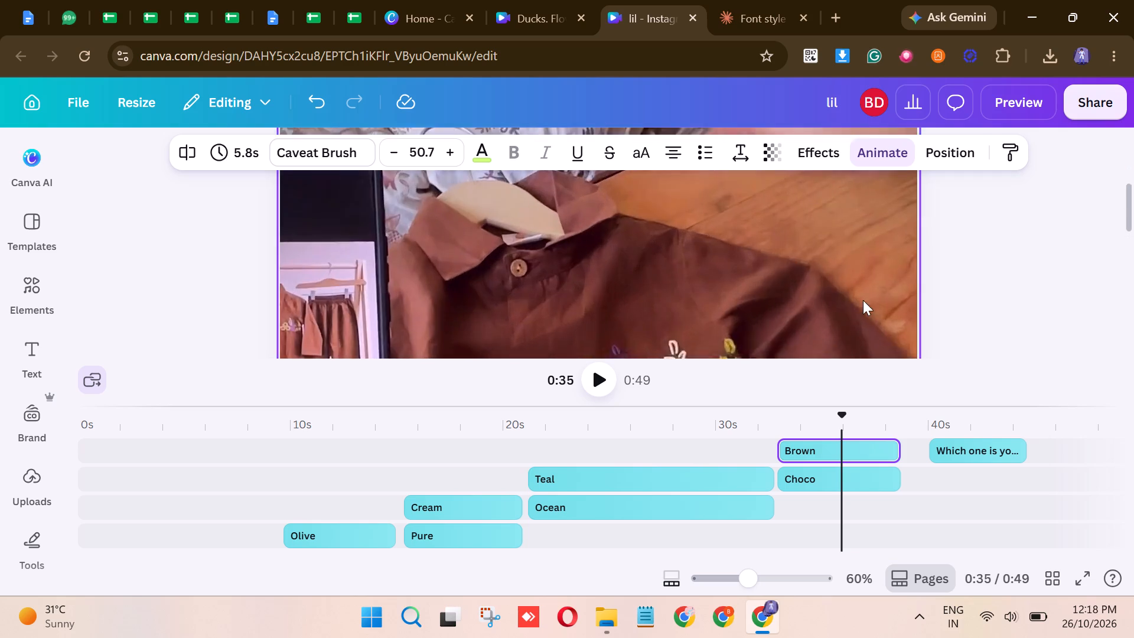
{"action": "scroll", "coordinate": [863, 300], "scroll_direction": "up", "scroll_amount": 2, "text": "ctrl"}
{"action": "scroll", "coordinate": [692, 245], "scroll_direction": "up", "scroll_amount": 2}
{"action": "scroll", "coordinate": [703, 270], "scroll_direction": "down", "scroll_amount": 1}
{"action": "scroll", "coordinate": [739, 269], "scroll_direction": "up", "scroll_amount": 1}
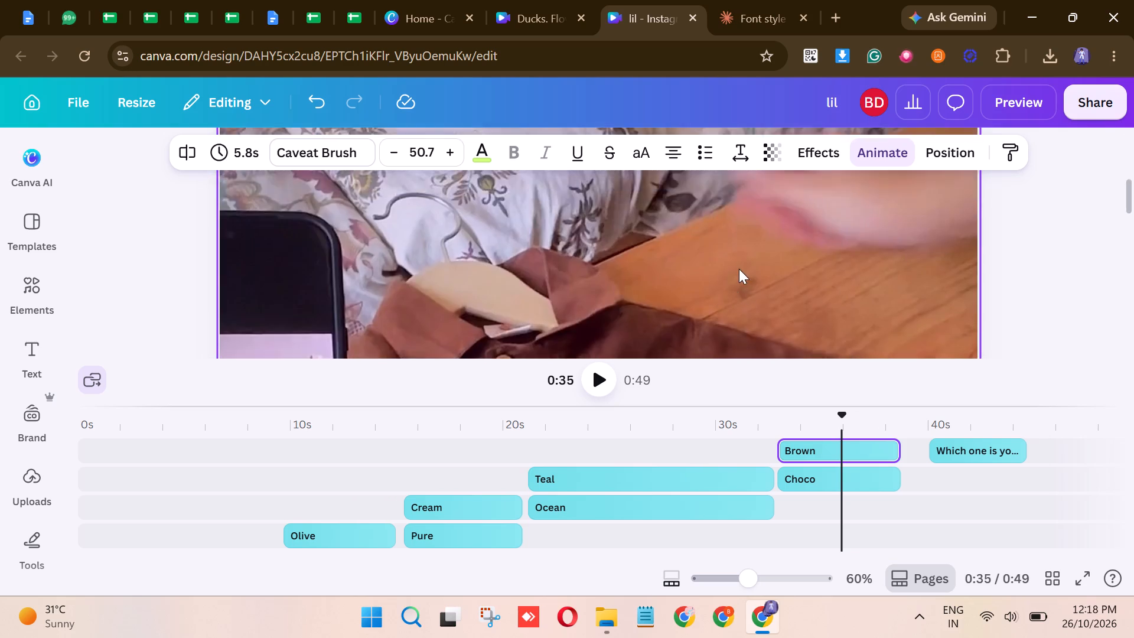
{"action": "scroll", "coordinate": [806, 268], "scroll_direction": "down", "scroll_amount": 1}
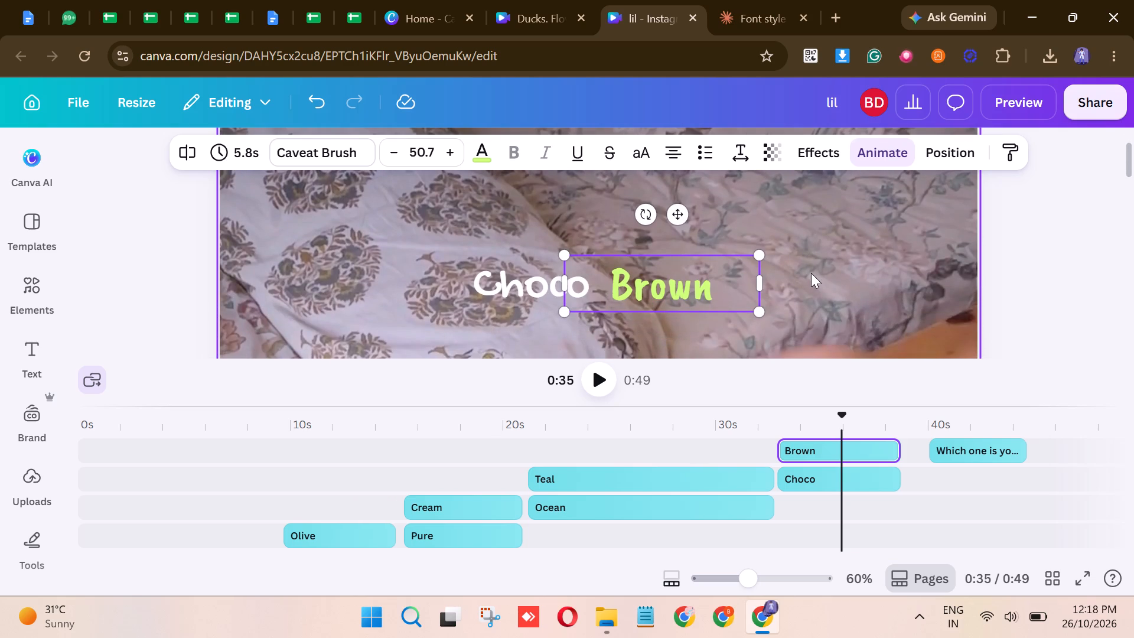
{"action": "key", "text": "Left"}
{"action": "key", "text": "Left"}
{"action": "key", "text": "Left"}
{"action": "key", "text": "Left"}
{"action": "key", "text": "Left"}
{"action": "key", "text": "Left"}
{"action": "key", "text": "Left"}
{"action": "key", "text": "Left"}
{"action": "key", "text": "Left"}
{"action": "key", "text": "Left"}
{"action": "key", "text": "Left"}
{"action": "left_click", "coordinate": [842, 284]}
{"action": "left_click", "coordinate": [712, 275]}
{"action": "key", "text": "Left"}
{"action": "key", "text": "Left"}
{"action": "key", "text": "Left"}
{"action": "key", "text": "Left"}
{"action": "key", "text": "Left"}
{"action": "key", "text": "Left"}
{"action": "key", "text": "Left"}
{"action": "key", "text": "Left"}
{"action": "key", "text": "Left"}
{"action": "key", "text": "Left"}
{"action": "key", "text": "Left"}
{"action": "key", "text": "Left"}
{"action": "key", "text": "Left"}
{"action": "key", "text": "Left"}
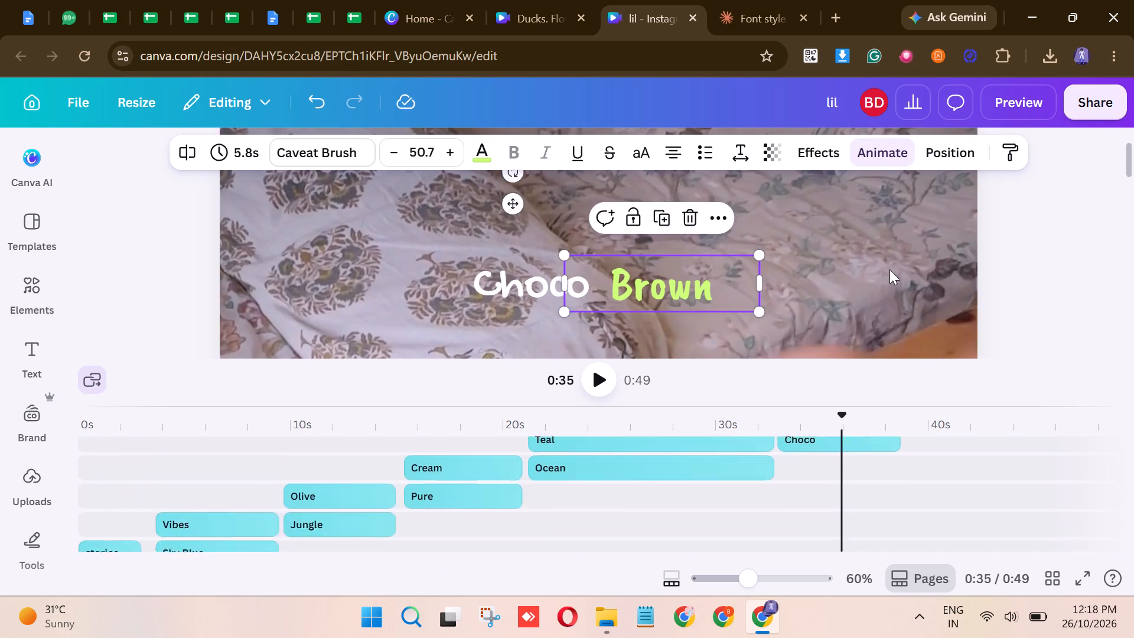
{"action": "key", "text": "Right"}
{"action": "key", "text": "Right"}
{"action": "key", "text": "Up"}
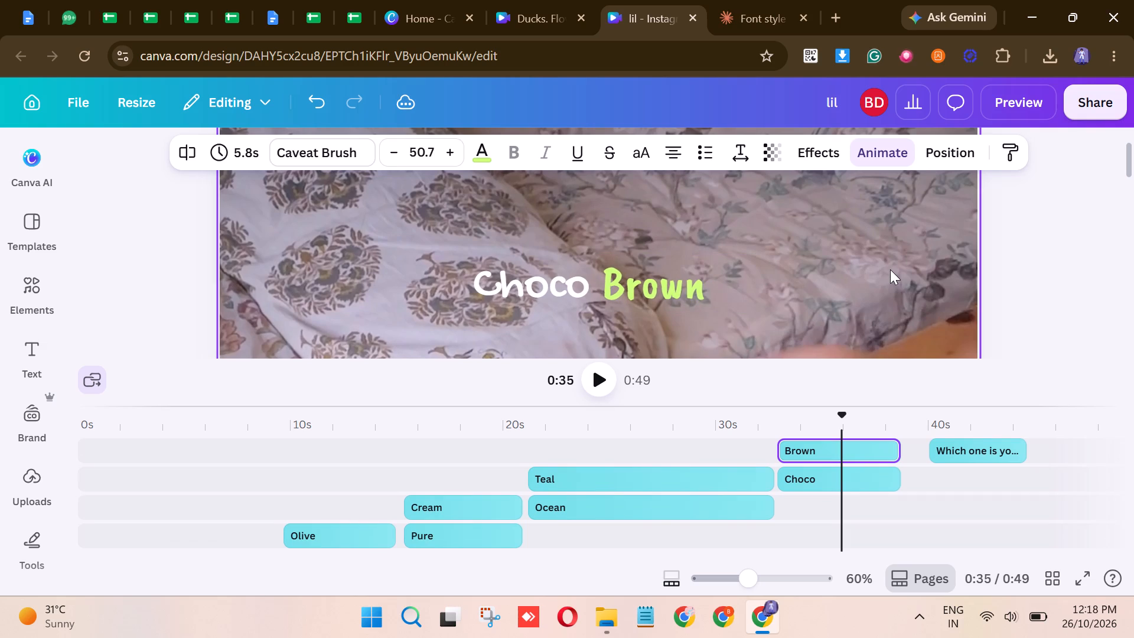
Nudge the "Brown" caption at about 0:35 slightly closer to "Choco".
{"action": "key", "text": "Left"}
Move the "Teal" caption at about 0:25 slightly closer to "Ocean" and a touch lower to line the two words up.
{"action": "left_click", "coordinate": [626, 442]}
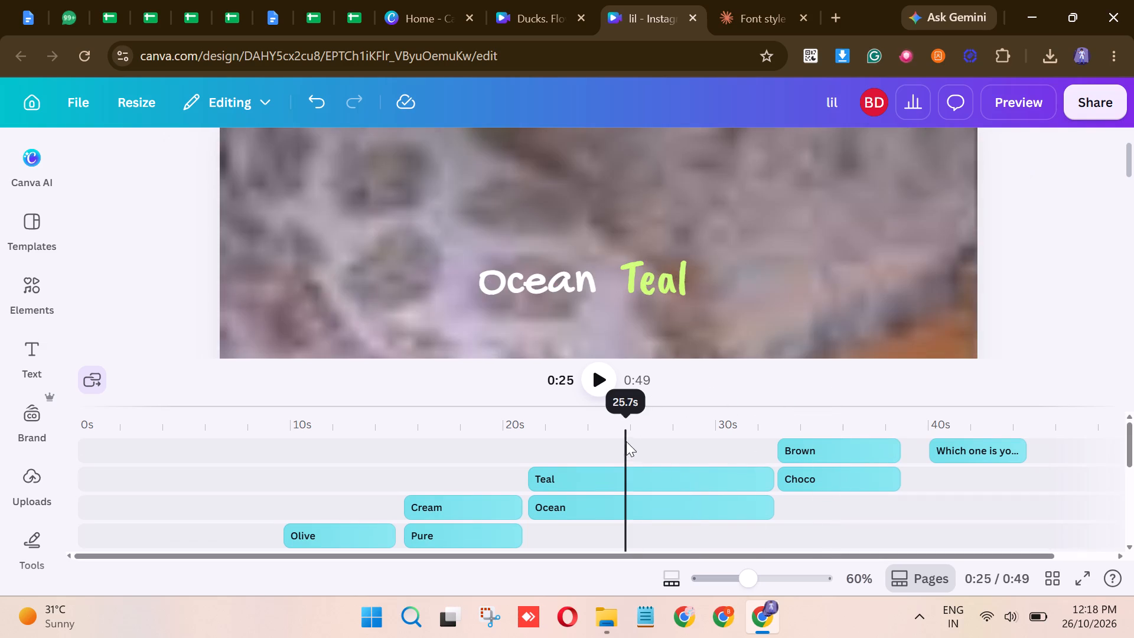
{"action": "left_click", "coordinate": [643, 294]}
{"action": "key", "text": "Left"}
{"action": "key", "text": "Left"}
{"action": "key", "text": "Left"}
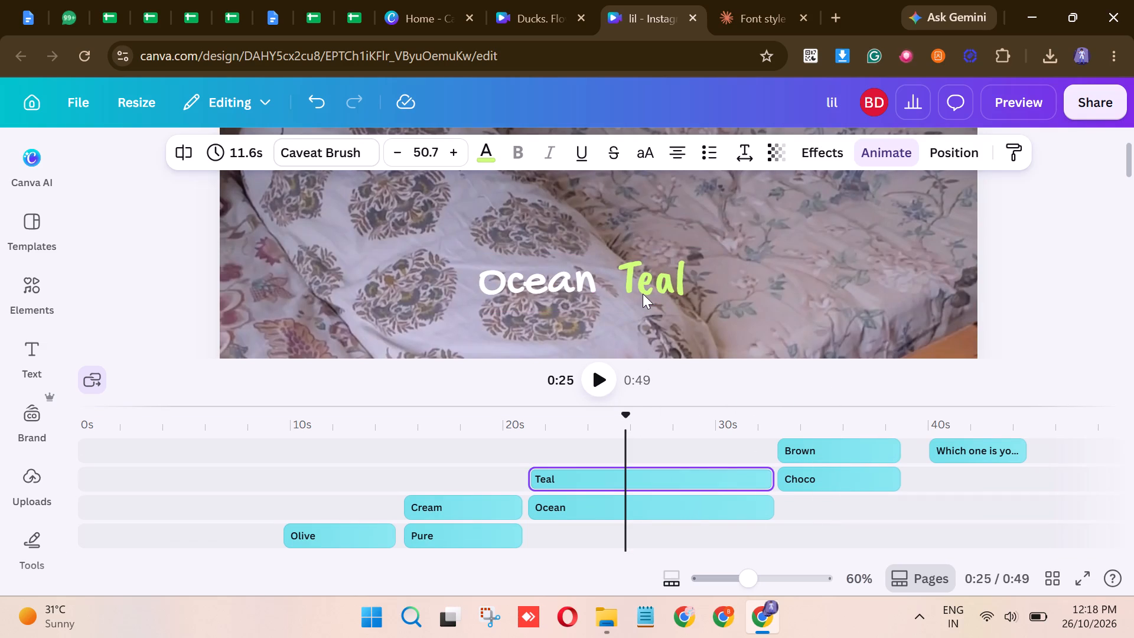
{"action": "key", "text": "Down"}
{"action": "key", "text": "Left"}
{"action": "key", "text": "Left"}
{"action": "key", "text": "Down"}
{"action": "key", "text": "Down"}
{"action": "key", "text": "Left"}
{"action": "key", "text": "Left"}
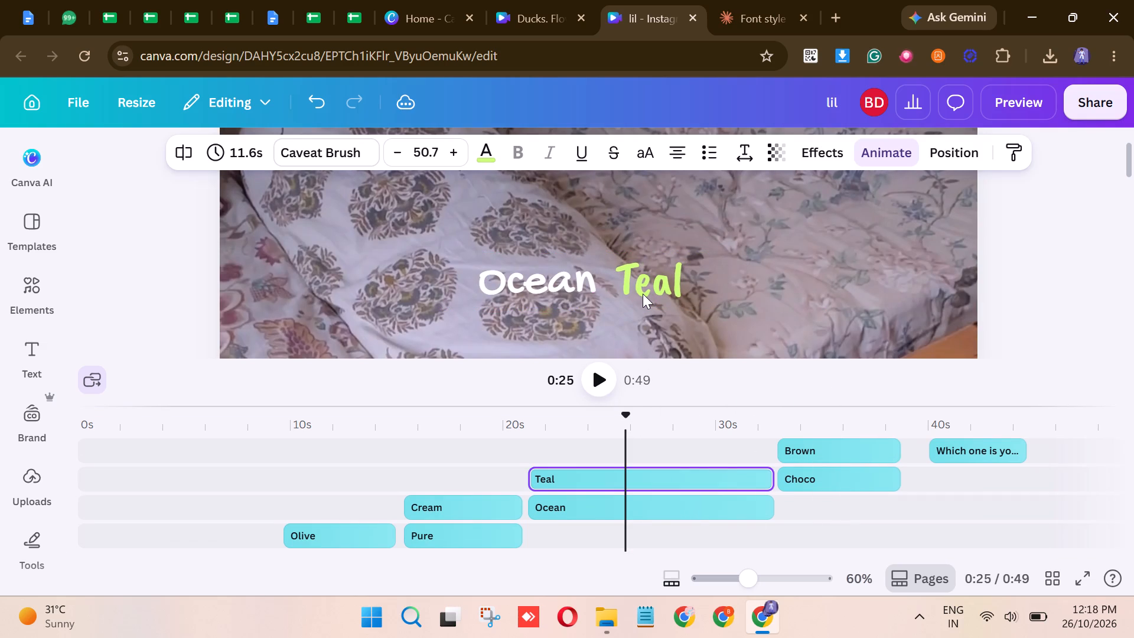
{"action": "key", "text": "Down"}
{"action": "key", "text": "Left"}
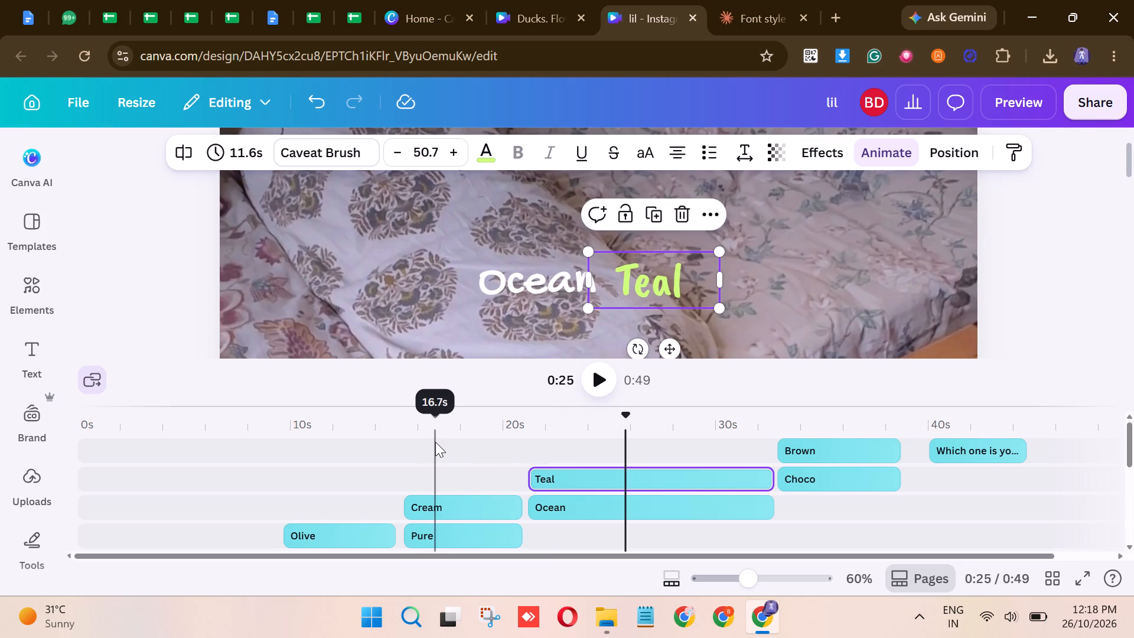
Colour the "Cream" caption at about 0:16 pastel green.
{"action": "left_click", "coordinate": [435, 442]}
{"action": "left_click", "coordinate": [713, 288]}
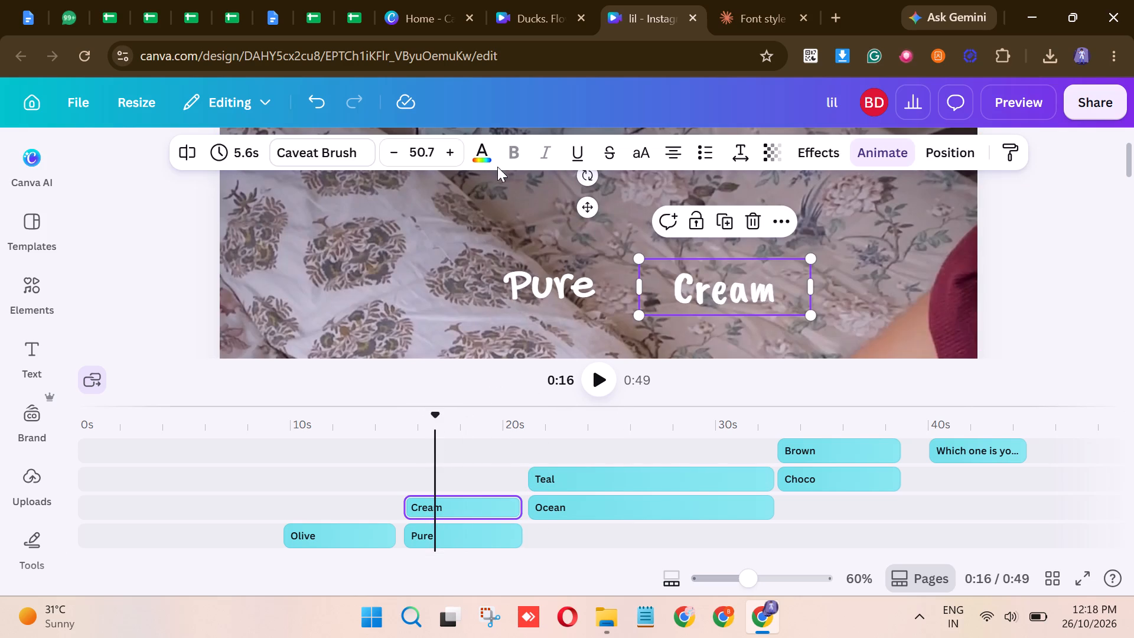
{"action": "left_click", "coordinate": [475, 153]}
{"action": "left_click", "coordinate": [211, 328]}
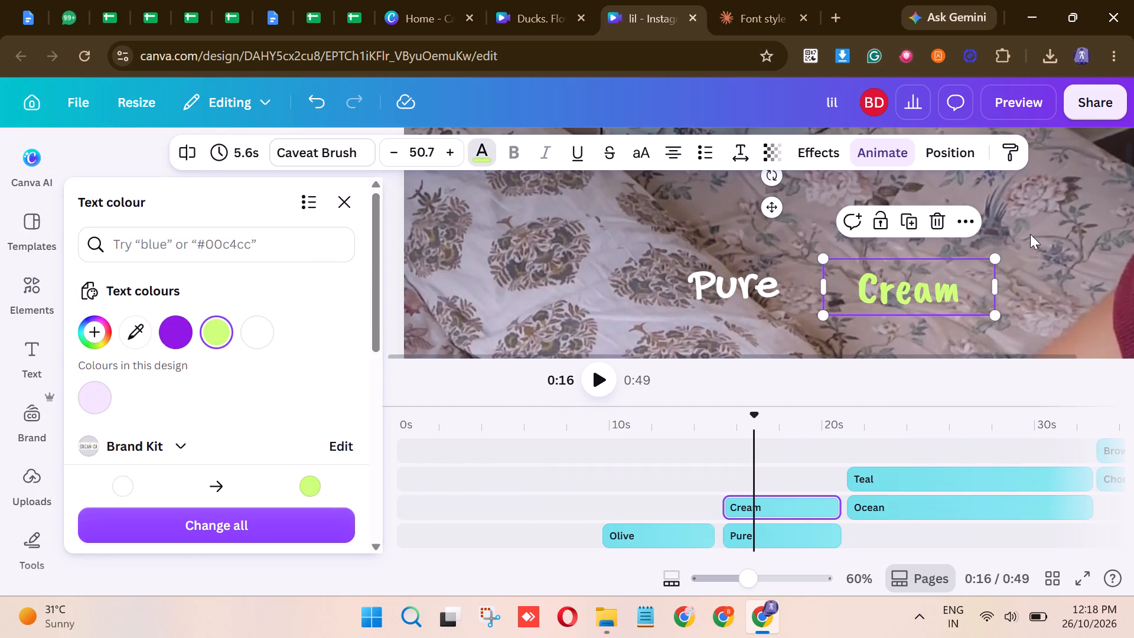
{"action": "left_click", "coordinate": [1071, 237]}
Move the "Cream" caption at about 0:16 close beside "Pure" and slightly higher so both words sit on the same line.
{"action": "left_click", "coordinate": [689, 294]}
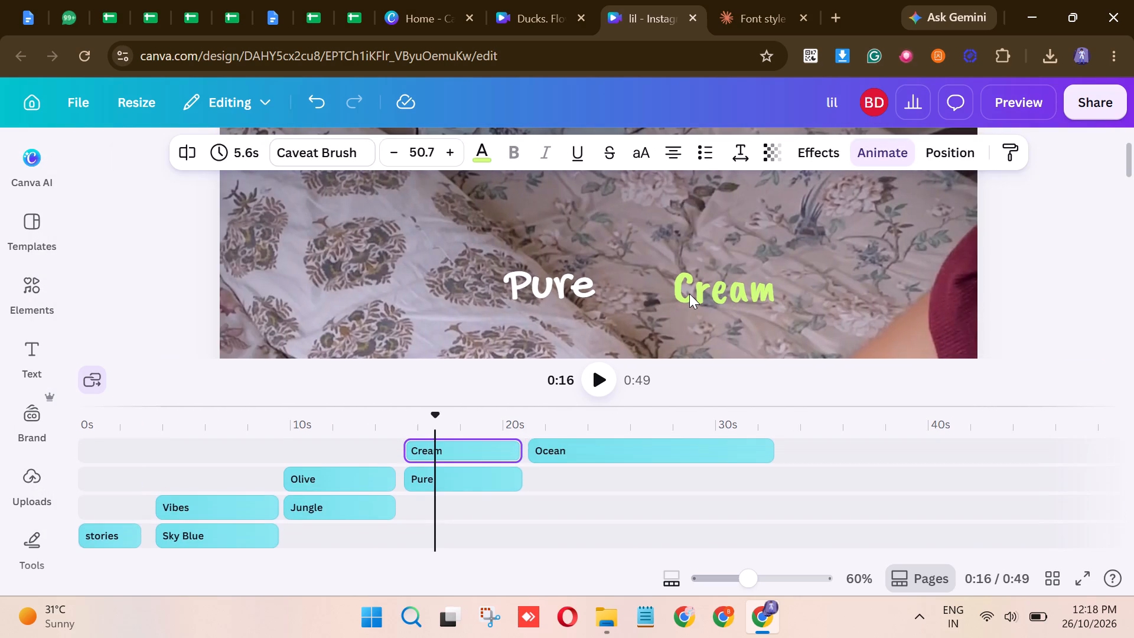
{"action": "key", "text": "Up"}
{"action": "key", "text": "Left"}
{"action": "key", "text": "Left"}
{"action": "key", "text": "Left"}
{"action": "key", "text": "Left"}
{"action": "key", "text": "Left"}
{"action": "key", "text": "Left"}
{"action": "key", "text": "Left"}
{"action": "key", "text": "Left"}
{"action": "key", "text": "Left"}
{"action": "key", "text": "Left"}
{"action": "key", "text": "Left"}
{"action": "key", "text": "Left"}
{"action": "key", "text": "Left"}
{"action": "key", "text": "Left"}
{"action": "key", "text": "Left"}
{"action": "key", "text": "Left"}
{"action": "key", "text": "Left"}
{"action": "key", "text": "Left"}
{"action": "key", "text": "Left"}
{"action": "key", "text": "Left"}
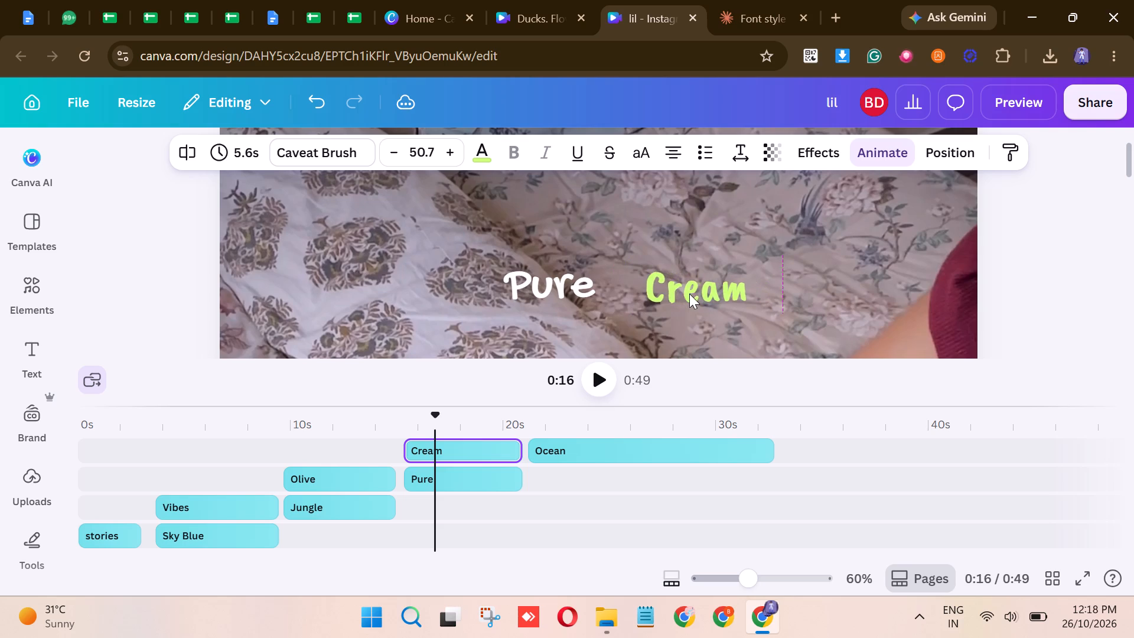
{"action": "key", "text": "Up"}
{"action": "key", "text": "Up"}
{"action": "key", "text": "Left"}
{"action": "key", "text": "Left"}
{"action": "key", "text": "Left"}
{"action": "key", "text": "Left"}
{"action": "key", "text": "Left"}
{"action": "key", "text": "Left"}
{"action": "key", "text": "Left"}
{"action": "key", "text": "Left"}
{"action": "key", "text": "Left"}
{"action": "key", "text": "Left"}
{"action": "key", "text": "Left"}
{"action": "key", "text": "Left"}
{"action": "key", "text": "Left"}
{"action": "key", "text": "Left"}
{"action": "key", "text": "Left"}
{"action": "key", "text": "Left"}
{"action": "key", "text": "Left"}
{"action": "key", "text": "Left"}
{"action": "key", "text": "Left"}
{"action": "key", "text": "Left"}
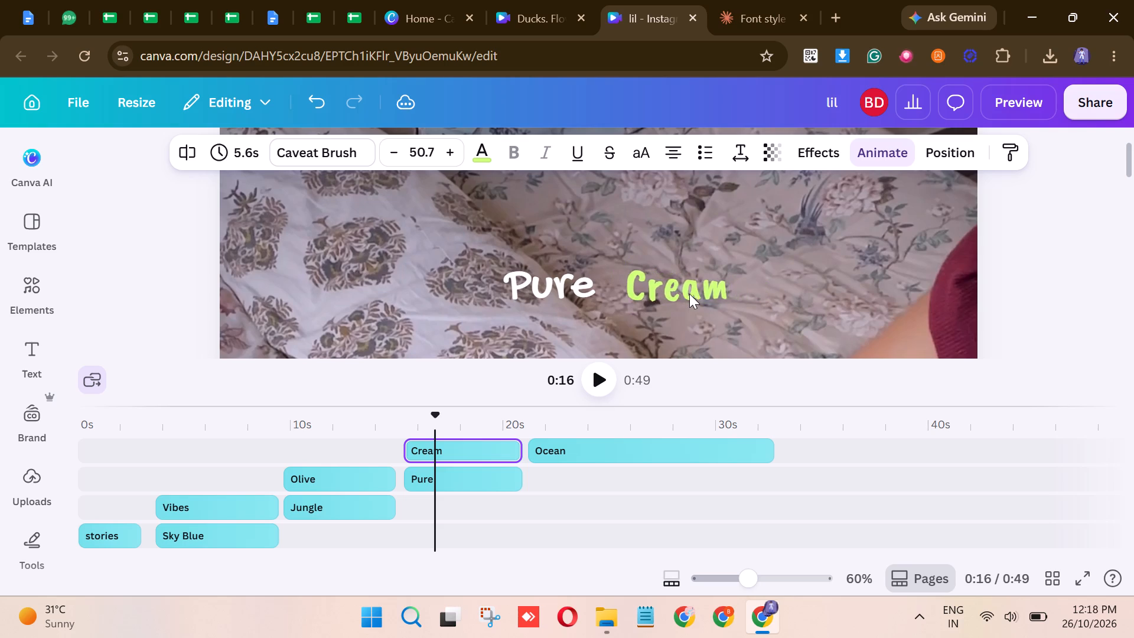
{"action": "key", "text": "Right"}
{"action": "key", "text": "Up"}
{"action": "key", "text": "Left"}
{"action": "key", "text": "Left"}
{"action": "key", "text": "Left"}
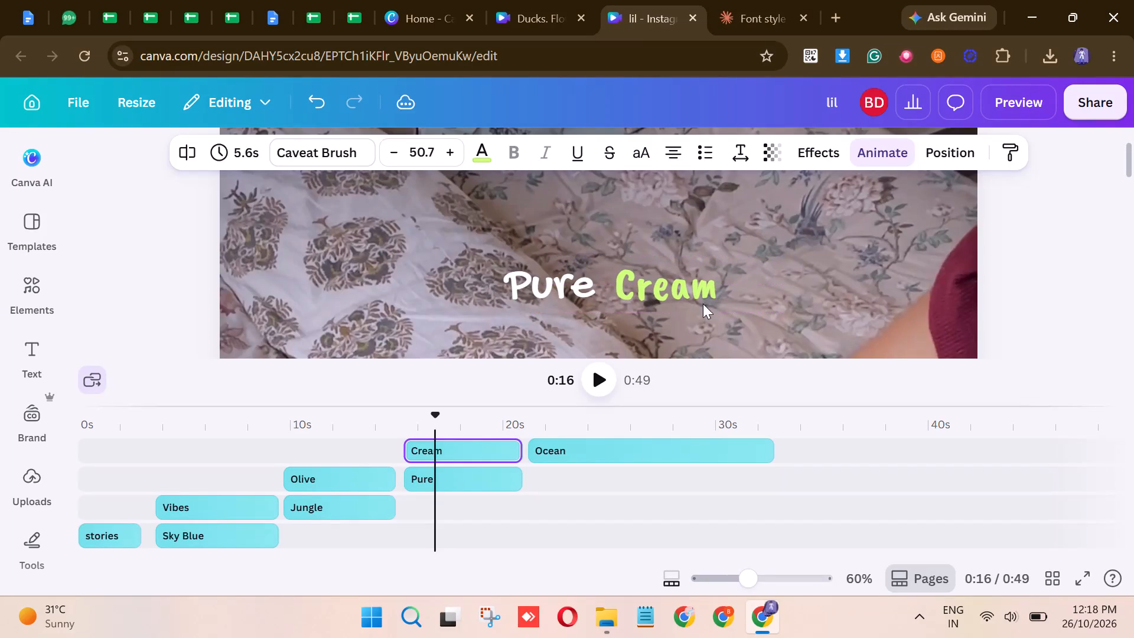
Check the "Jungle Olive" caption at about 0:12, and play the video from the start to review the captions.
{"action": "left_click", "coordinate": [340, 442]}
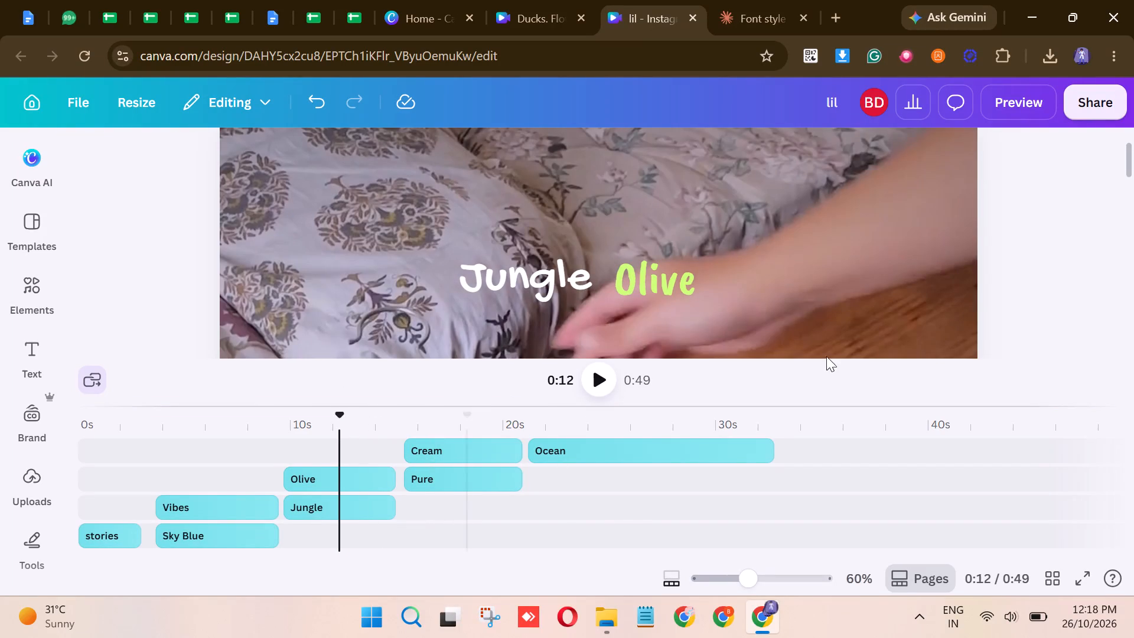
{"action": "scroll", "coordinate": [887, 318], "scroll_direction": "down", "scroll_amount": 5, "text": "ctrl"}
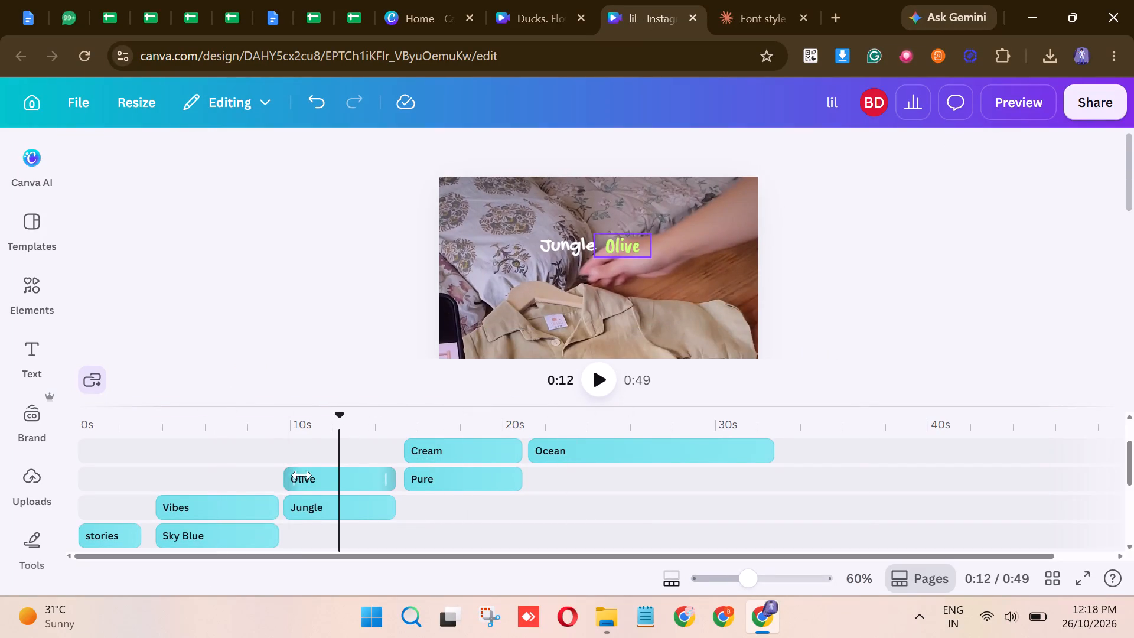
{"action": "left_click_drag", "start_coordinate": [337, 415], "coordinate": [76, 440]}
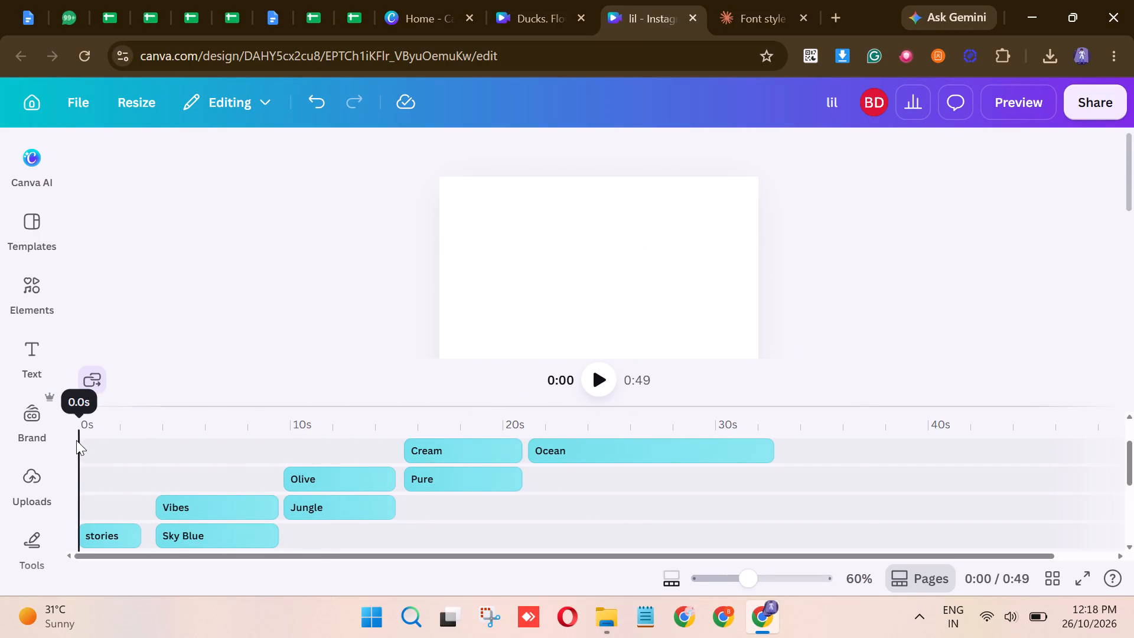
{"action": "left_click_drag", "start_coordinate": [76, 440], "coordinate": [40, 457]}
{"action": "left_click", "coordinate": [605, 365]}
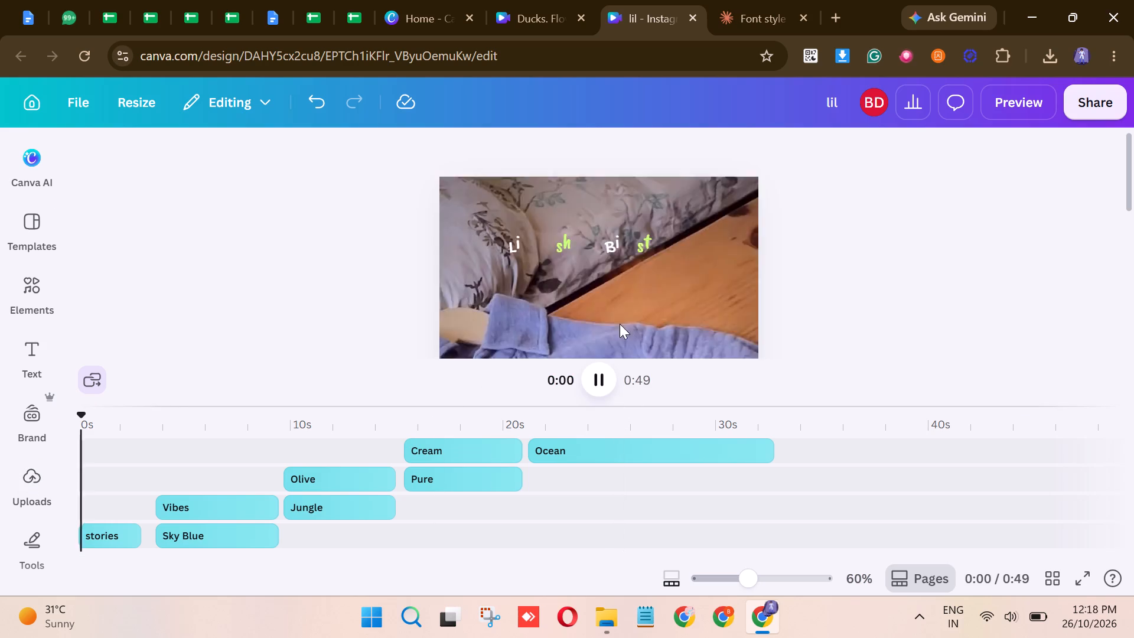
{"action": "scroll", "coordinate": [649, 296], "scroll_direction": "down", "scroll_amount": 3, "text": "ctrl"}
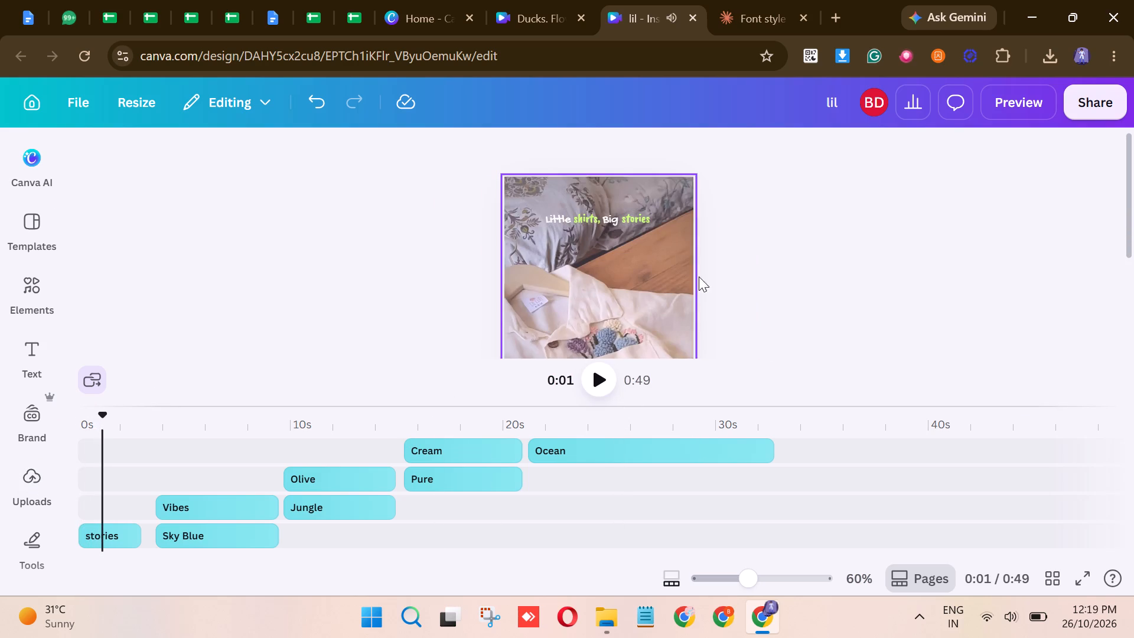
Pause the video at about 0:11 and nudge the "Olive" caption closer to "Jungle" on the same line.
{"action": "left_click", "coordinate": [585, 375]}
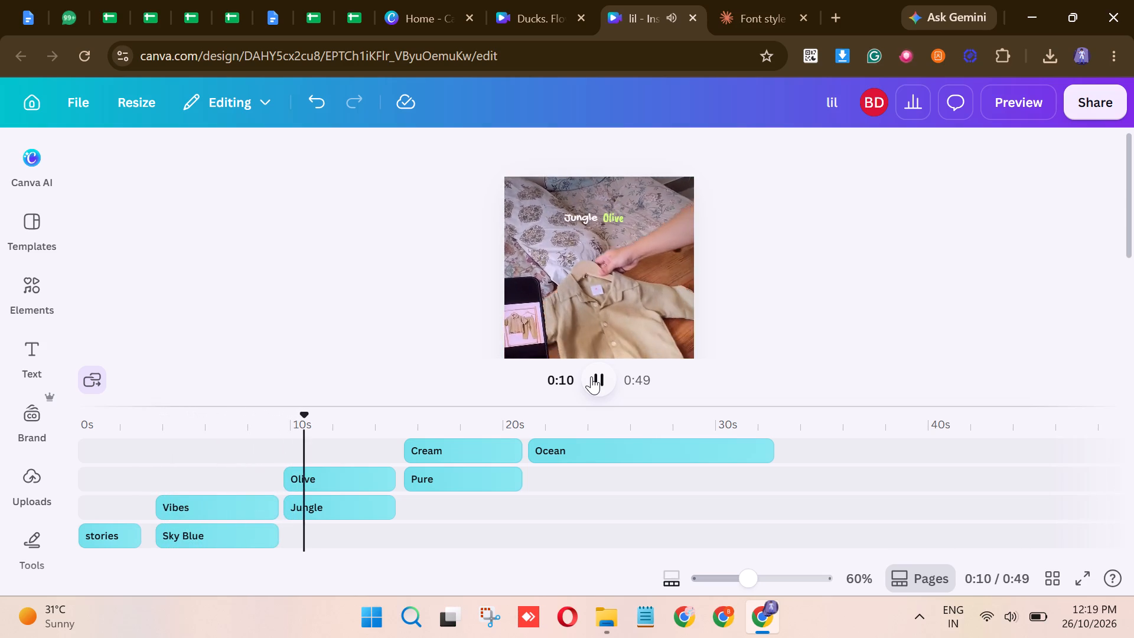
{"action": "scroll", "coordinate": [670, 223], "scroll_direction": "up", "scroll_amount": 5, "text": "ctrl"}
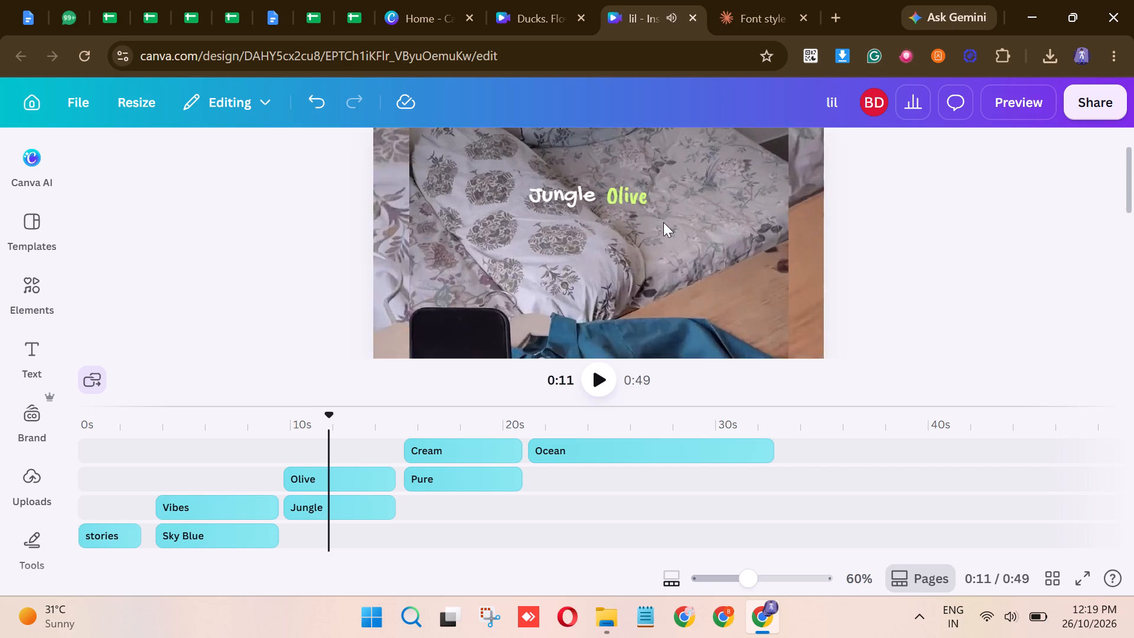
{"action": "scroll", "coordinate": [663, 222], "scroll_direction": "up", "scroll_amount": 1, "text": "ctrl"}
{"action": "left_click", "coordinate": [650, 214]}
{"action": "key", "text": "Up"}
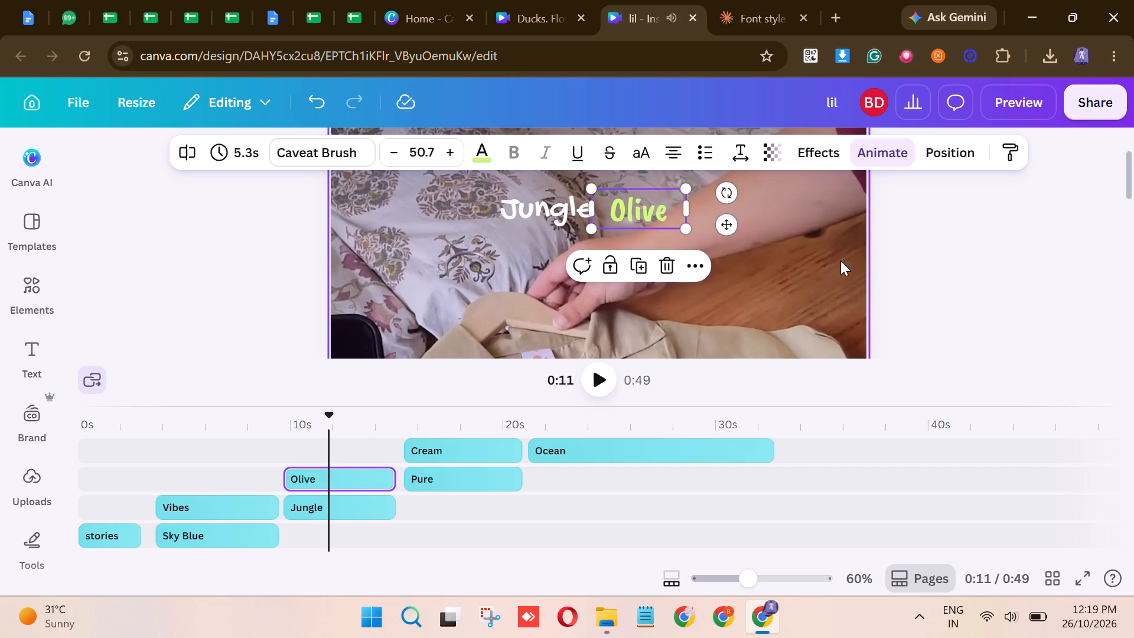
{"action": "key", "text": "Up"}
{"action": "key", "text": "Left"}
{"action": "key", "text": "Left"}
{"action": "key", "text": "Left"}
{"action": "key", "text": "Left"}
{"action": "key", "text": "Left"}
{"action": "key", "text": "Left"}
{"action": "key", "text": "Left"}
{"action": "key", "text": "Left"}
{"action": "key", "text": "Left"}
{"action": "key", "text": "Left"}
{"action": "key", "text": "Left"}
{"action": "key", "text": "Left"}
{"action": "key", "text": "Up"}
{"action": "key", "text": "Left"}
{"action": "key", "text": "Down"}
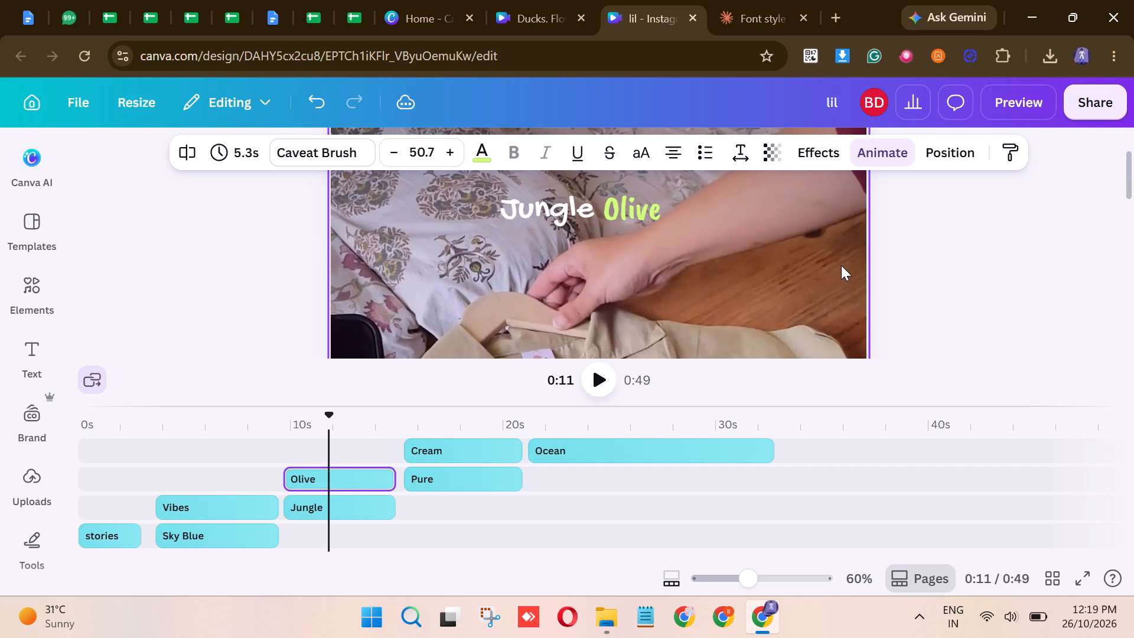
Play on to about 0:17 and nudge the "Cream" caption slightly closer to "Pure" on the same line.
{"action": "left_click", "coordinate": [598, 370]}
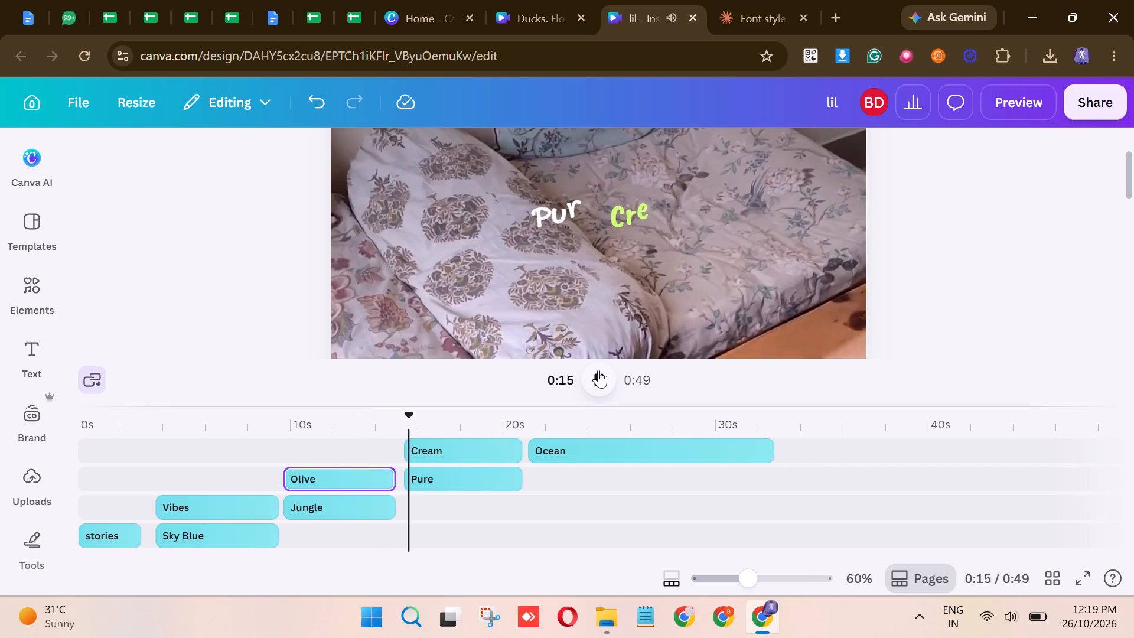
{"action": "left_click", "coordinate": [598, 370]}
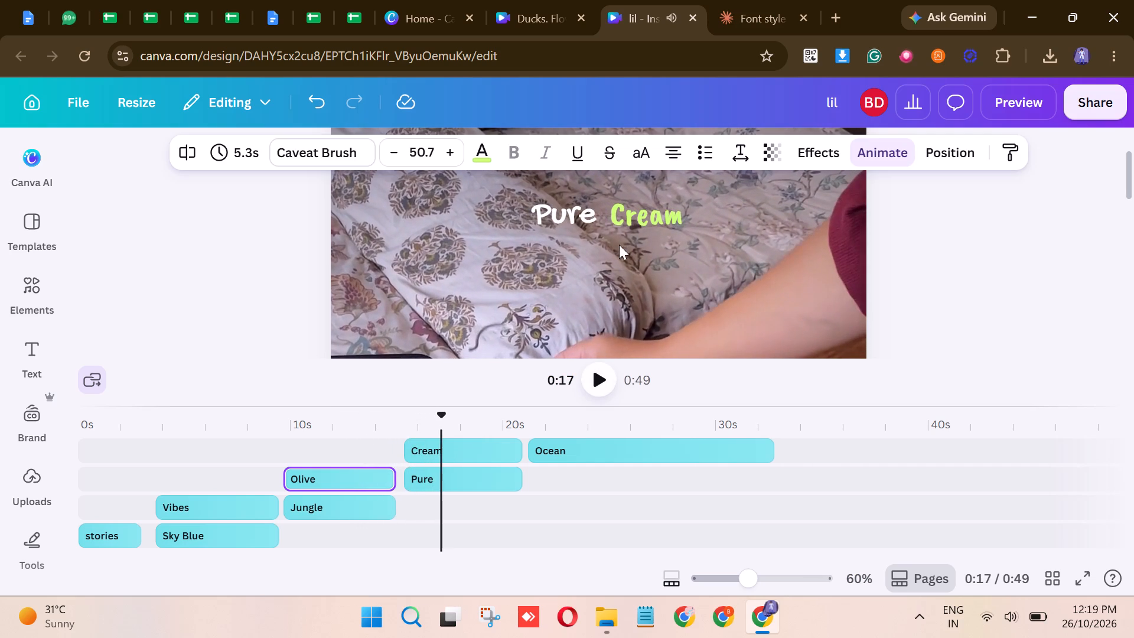
{"action": "left_click", "coordinate": [624, 220]}
{"action": "key", "text": "Left"}
{"action": "key", "text": "Left"}
{"action": "key", "text": "Left"}
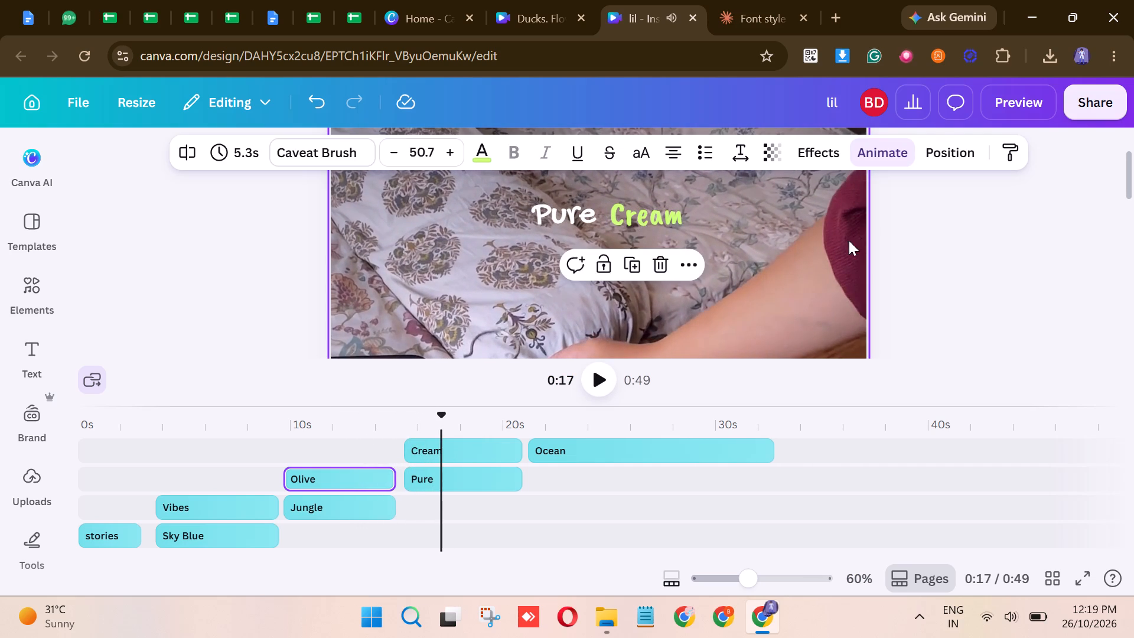
{"action": "left_click", "coordinate": [844, 240]}
{"action": "left_click", "coordinate": [641, 220]}
{"action": "key", "text": "Left"}
{"action": "key", "text": "Left"}
{"action": "key", "text": "Left"}
{"action": "key", "text": "Left"}
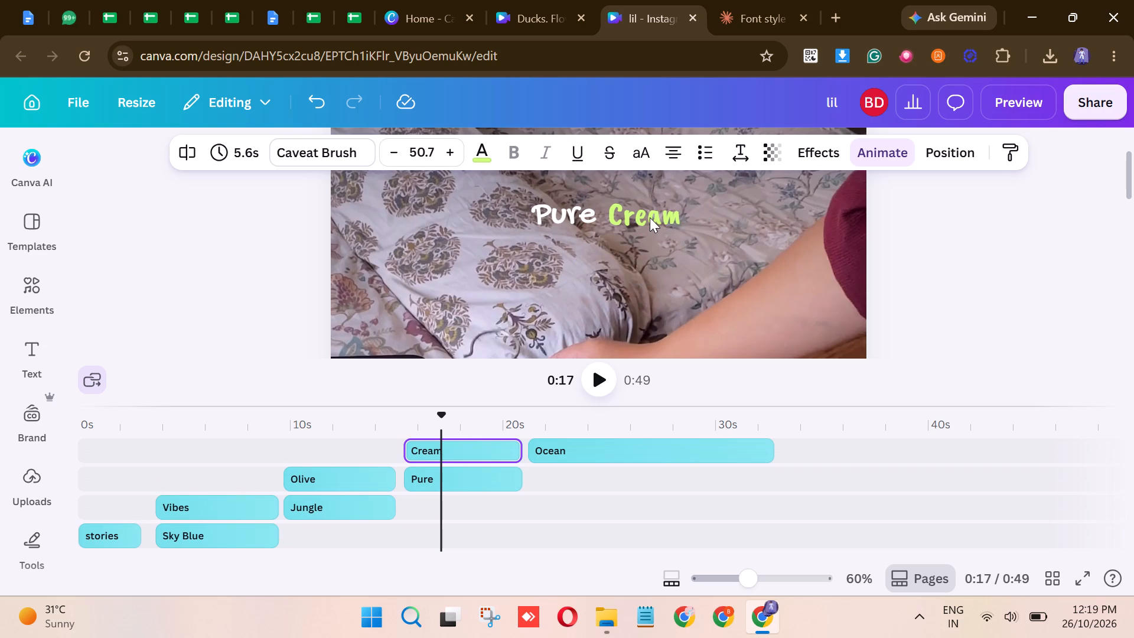
{"action": "key", "text": "Left"}
{"action": "key", "text": "Up"}
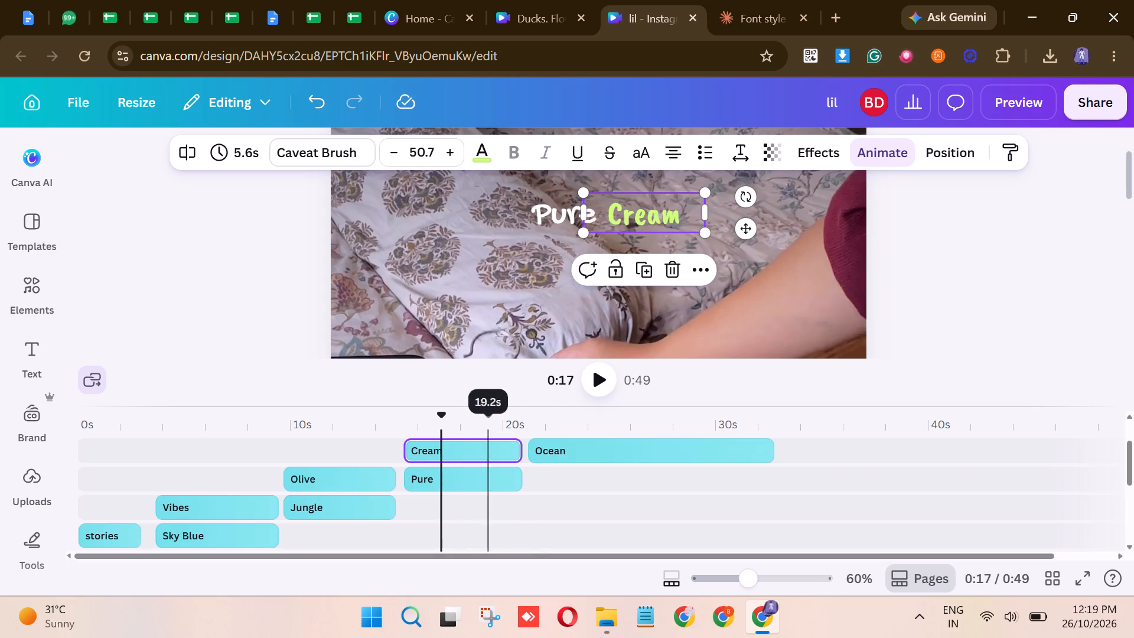
Play on to about 0:24 and nudge the "Teal" caption slightly up and closer to "Ocean".
{"action": "left_click", "coordinate": [592, 376]}
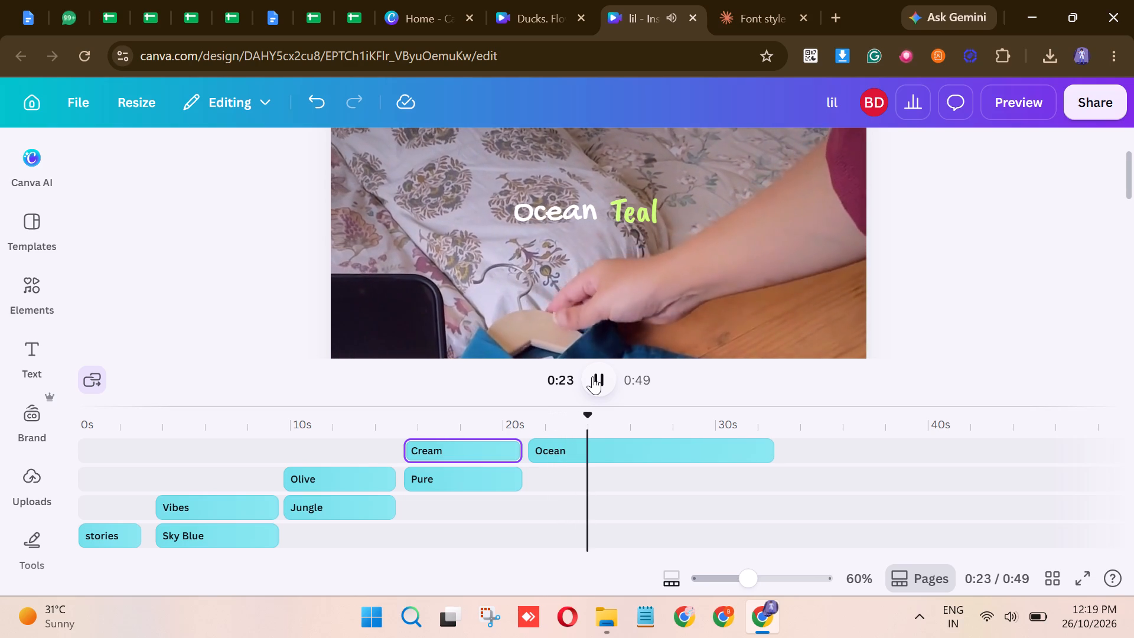
{"action": "left_click", "coordinate": [592, 376]}
{"action": "left_click", "coordinate": [649, 219]}
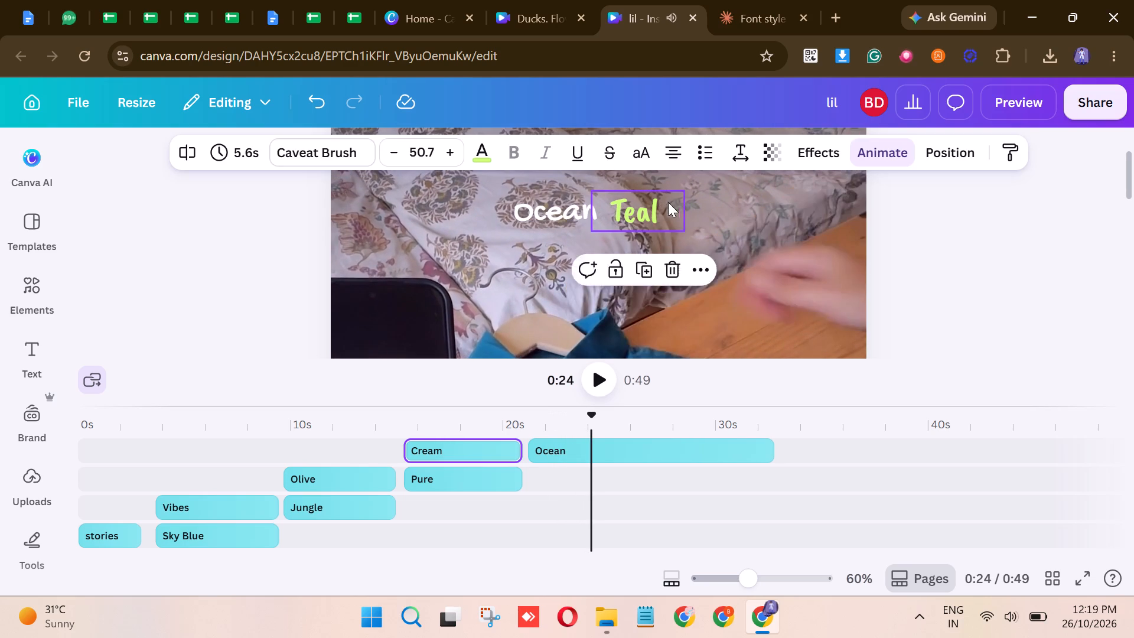
{"action": "key", "text": "Up"}
{"action": "left_click", "coordinate": [648, 287]}
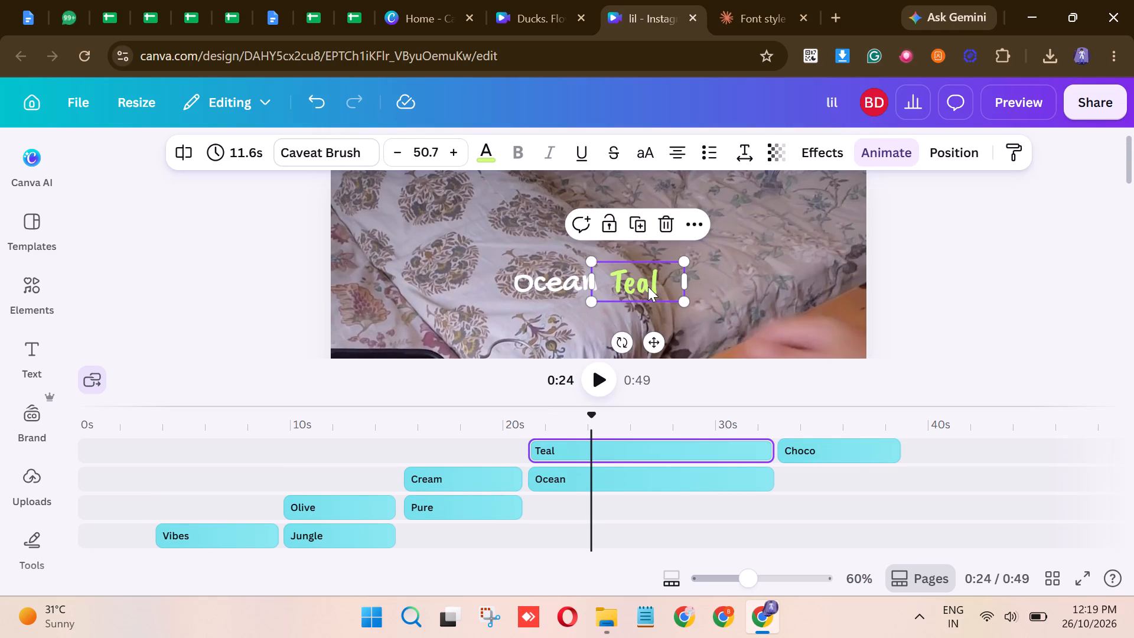
{"action": "key", "text": "Up"}
{"action": "key", "text": "Left"}
{"action": "key", "text": "Left"}
{"action": "key", "text": "Left"}
{"action": "key", "text": "Left"}
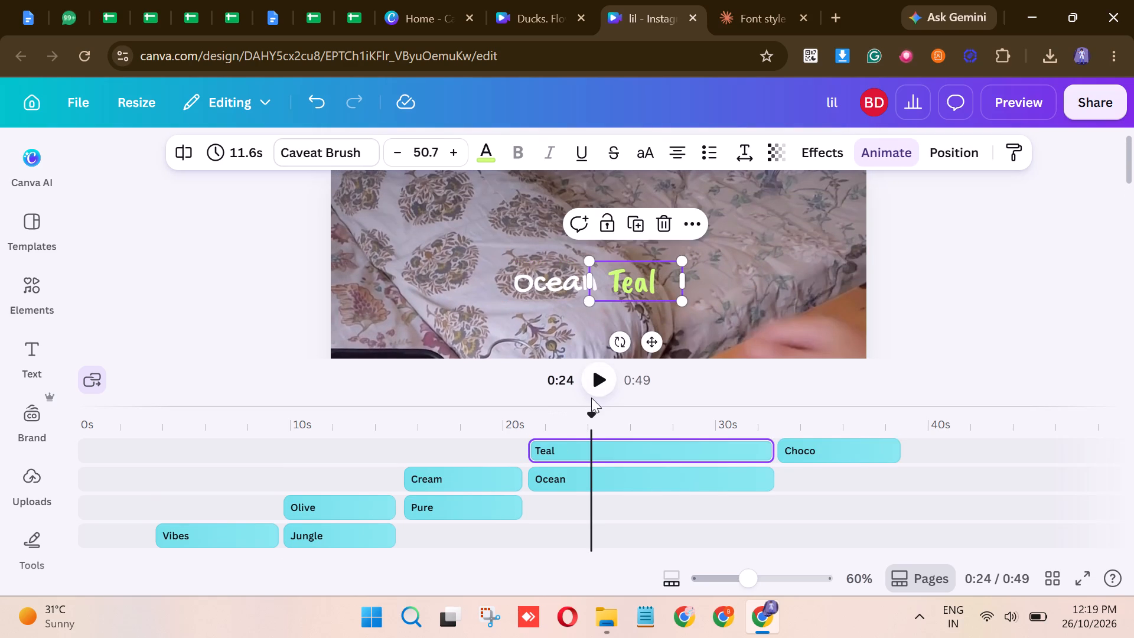
{"action": "left_click", "coordinate": [591, 385]}
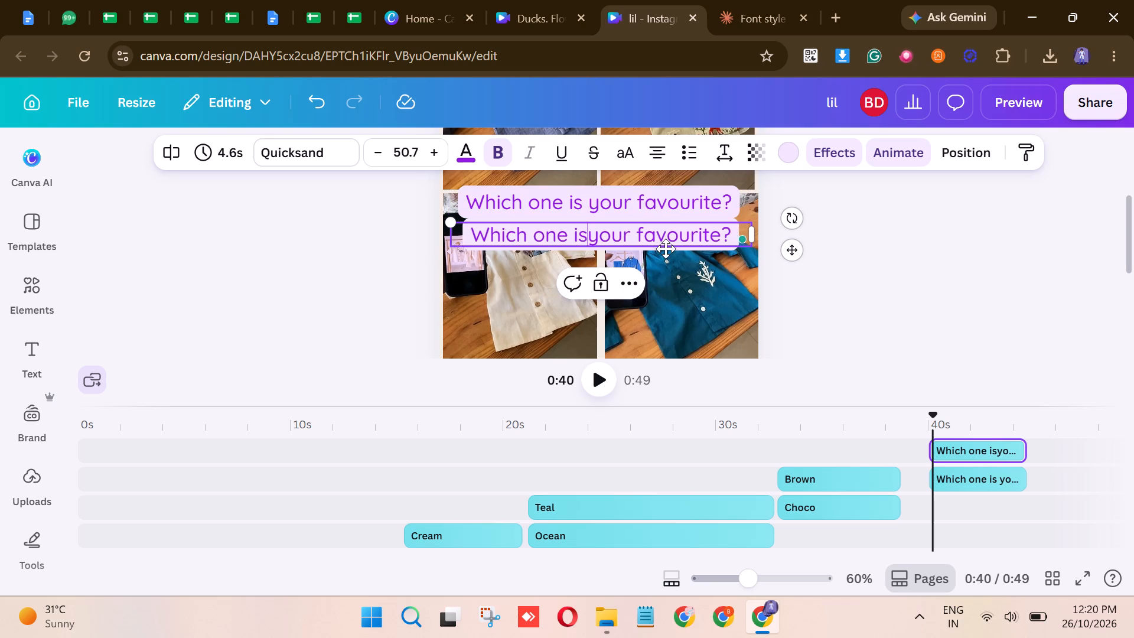
Shorten the upper "Which one is your favourite?" caption at about 0:40 to "Which one is".
{"action": "left_click", "coordinate": [589, 201]}
{"action": "left_click", "coordinate": [734, 198]}
{"action": "key", "text": "BackSpace"}
{"action": "key", "text": "BackSpace"}
{"action": "key", "text": "BackSpace"}
{"action": "key", "text": "BackSpace"}
{"action": "key", "text": "BackSpace"}
{"action": "key", "text": "BackSpace"}
{"action": "key", "text": "BackSpace"}
{"action": "key", "text": "BackSpace"}
{"action": "key", "text": "BackSpace"}
{"action": "key", "text": "BackSpace"}
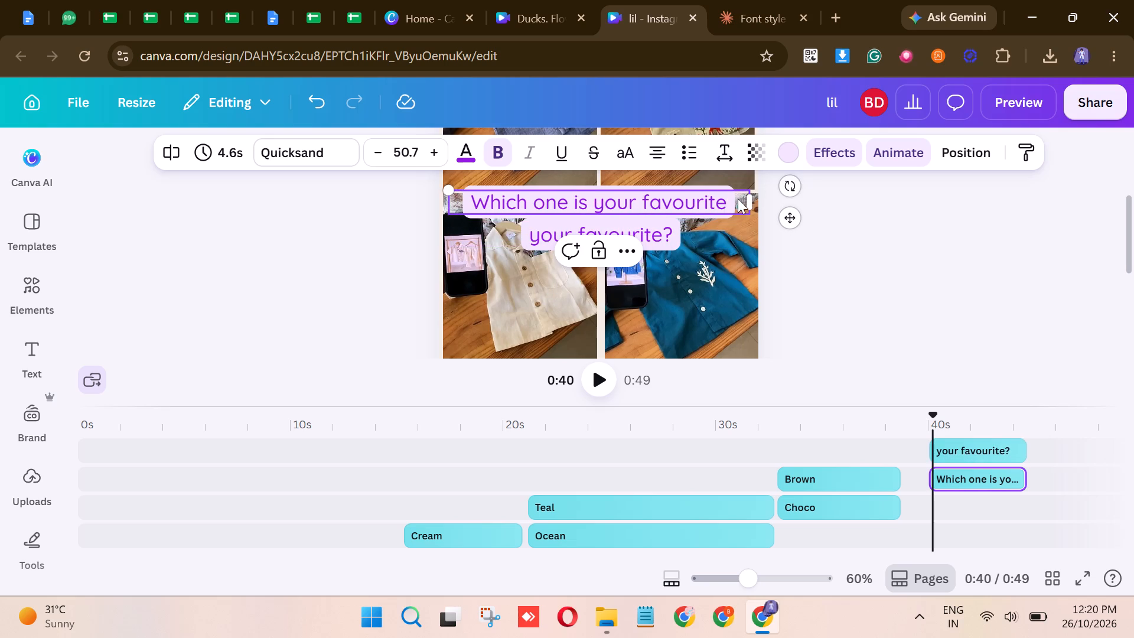
{"action": "key", "text": "BackSpace"}
{"action": "key", "text": "BackSpace"}
{"action": "key", "text": "BackSpace"}
{"action": "key", "text": "BackSpace"}
{"action": "key", "text": "BackSpace"}
{"action": "key", "text": "BackSpace"}
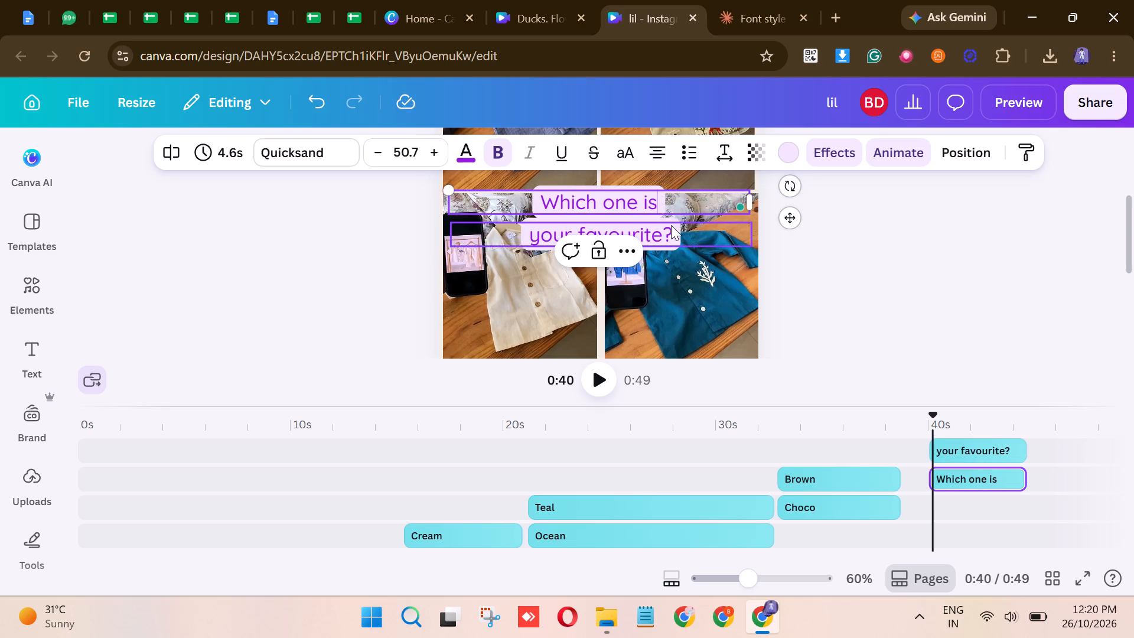
{"action": "left_click", "coordinate": [871, 238]}
Narrow both caption boxes to fit their text and place "your favourite?" directly after "Which one is" on the same line.
{"action": "left_click", "coordinate": [663, 212]}
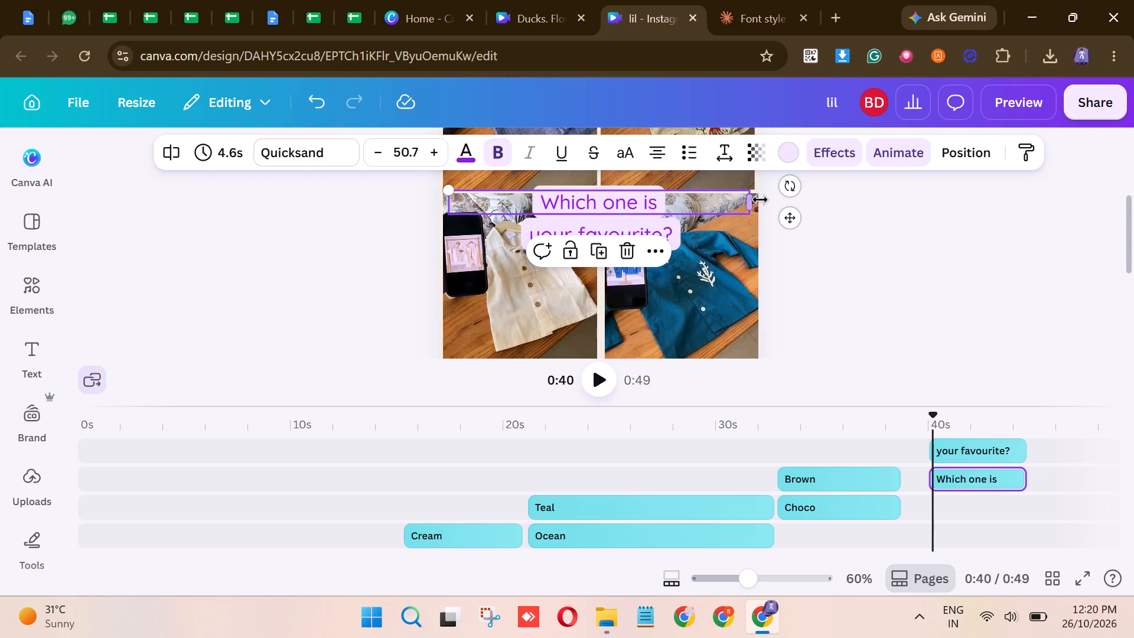
{"action": "left_click_drag", "start_coordinate": [750, 203], "coordinate": [591, 204]}
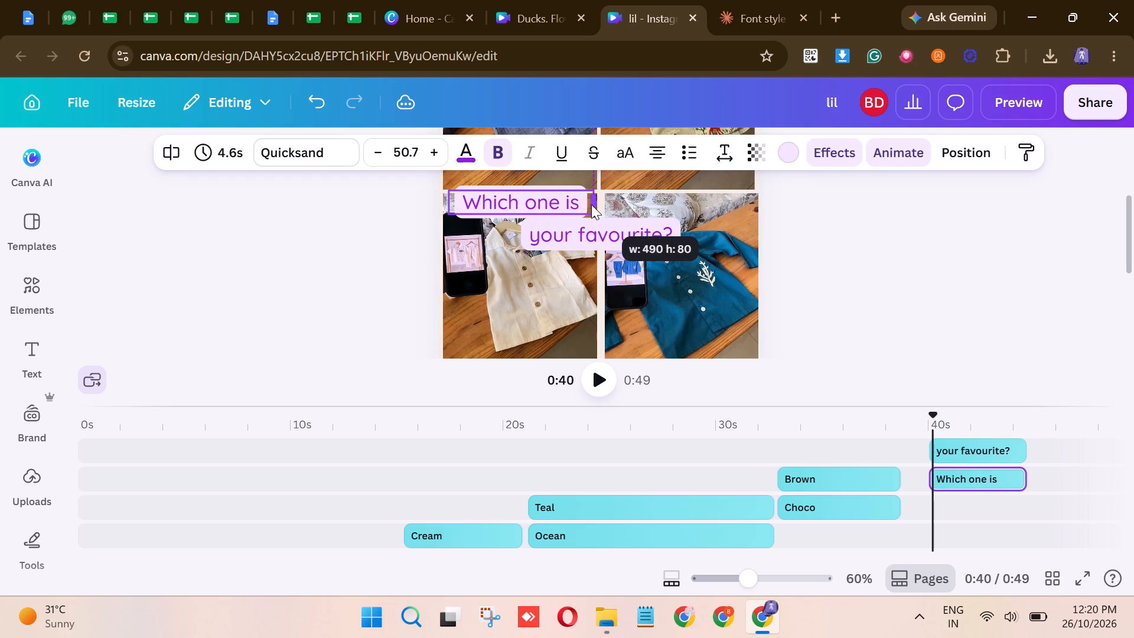
{"action": "left_click_drag", "start_coordinate": [591, 204], "coordinate": [587, 205]}
{"action": "left_click", "coordinate": [650, 240]}
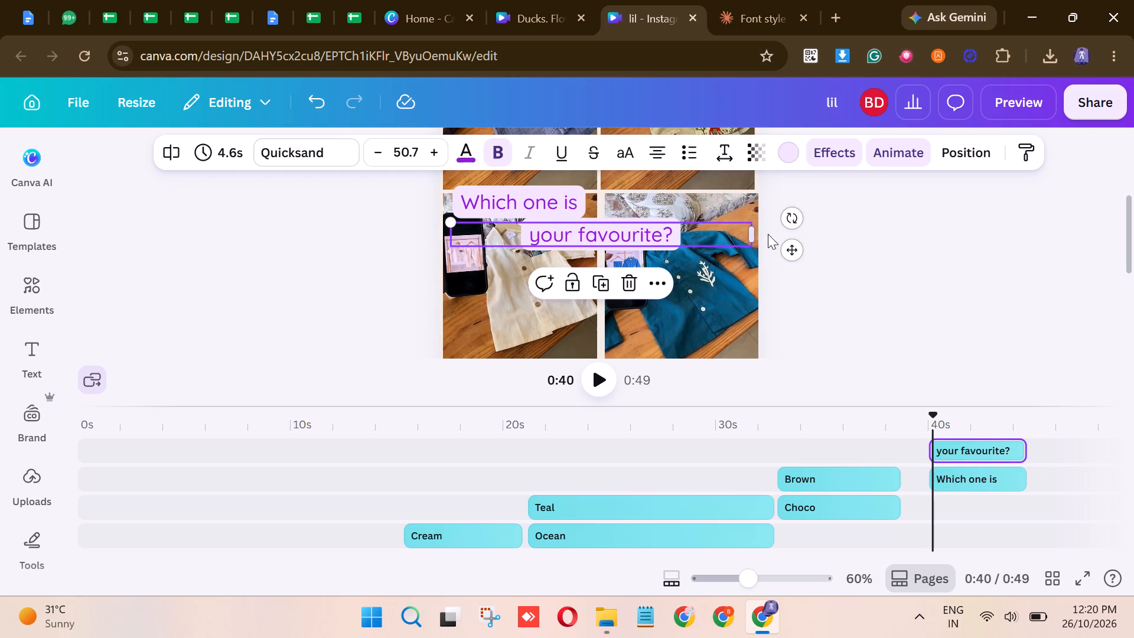
{"action": "left_click_drag", "start_coordinate": [756, 235], "coordinate": [595, 238]}
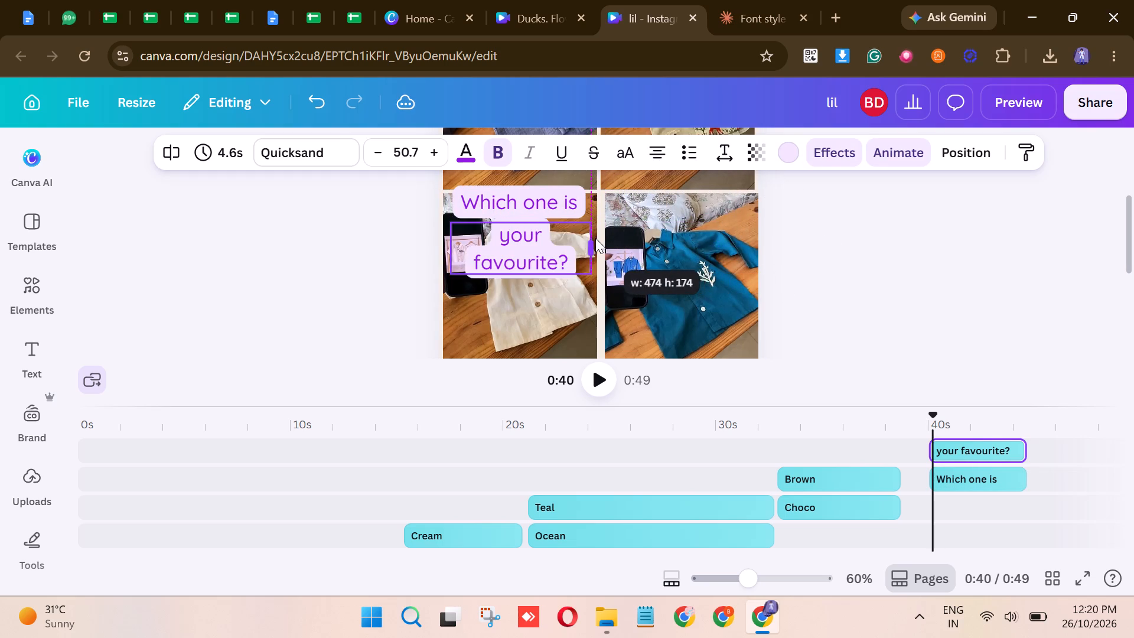
{"action": "left_click_drag", "start_coordinate": [595, 238], "coordinate": [606, 239]}
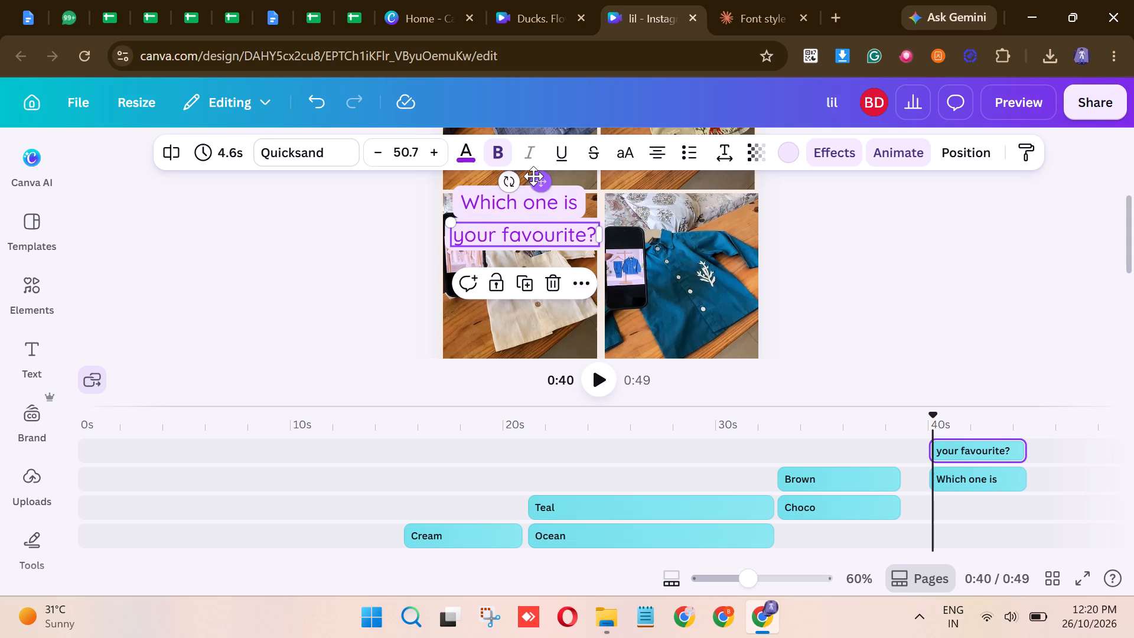
{"action": "left_click_drag", "start_coordinate": [536, 176], "coordinate": [677, 145]}
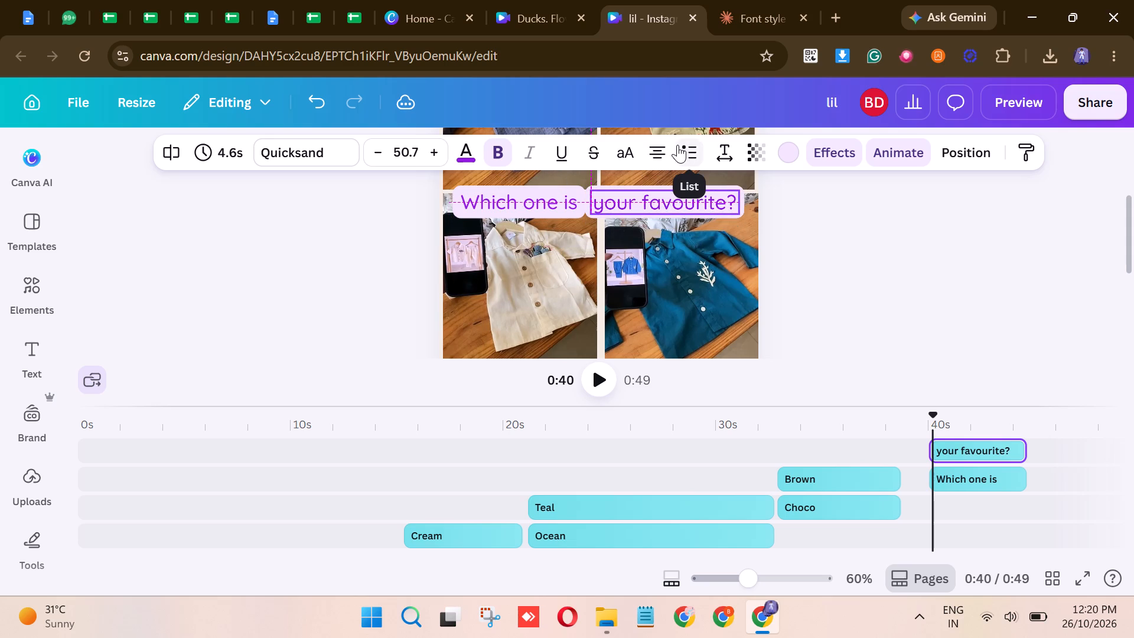
{"action": "left_click_drag", "start_coordinate": [677, 145], "coordinate": [677, 148]}
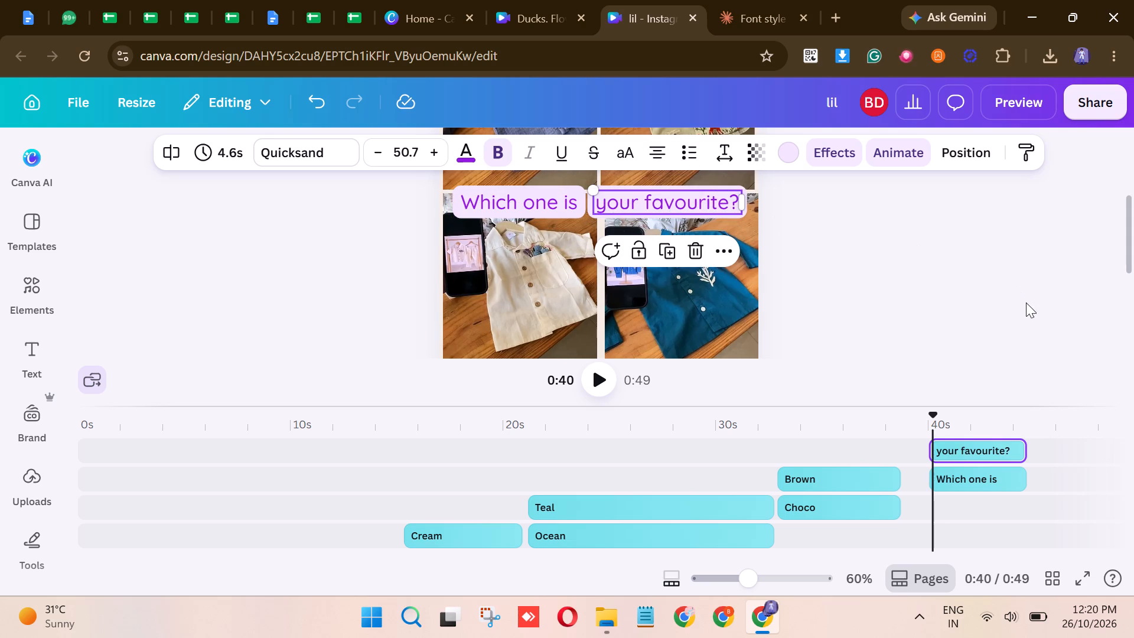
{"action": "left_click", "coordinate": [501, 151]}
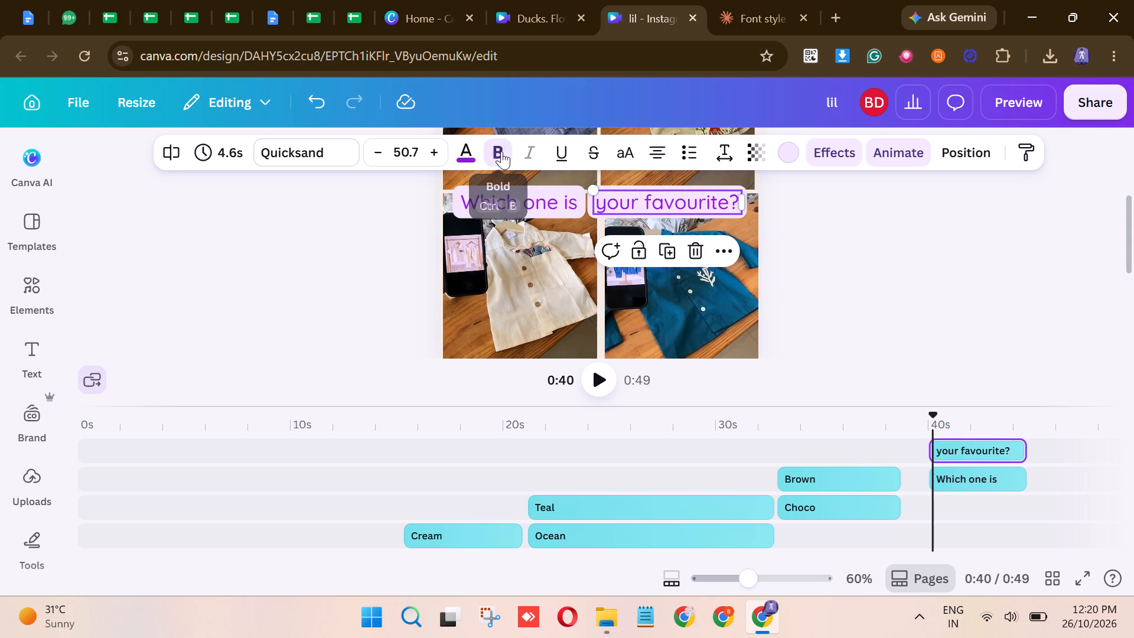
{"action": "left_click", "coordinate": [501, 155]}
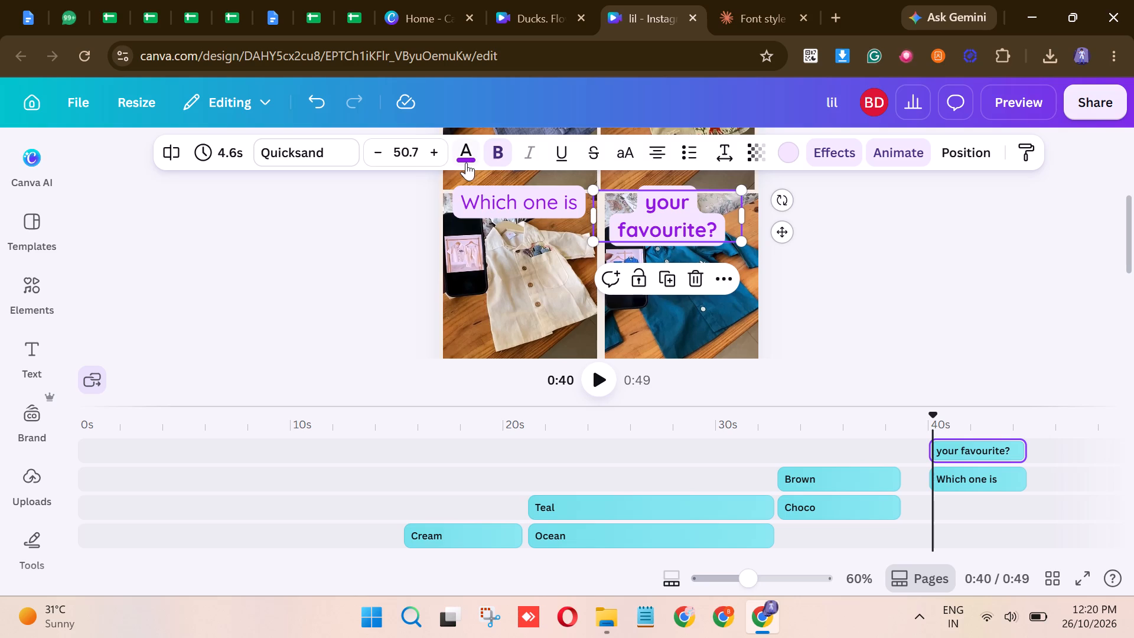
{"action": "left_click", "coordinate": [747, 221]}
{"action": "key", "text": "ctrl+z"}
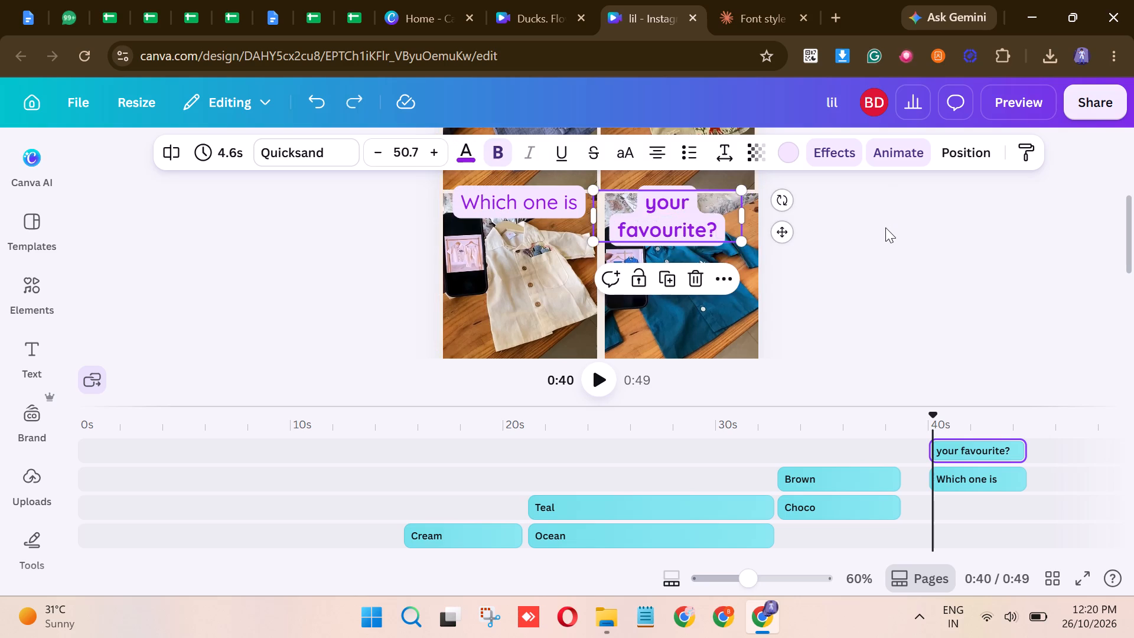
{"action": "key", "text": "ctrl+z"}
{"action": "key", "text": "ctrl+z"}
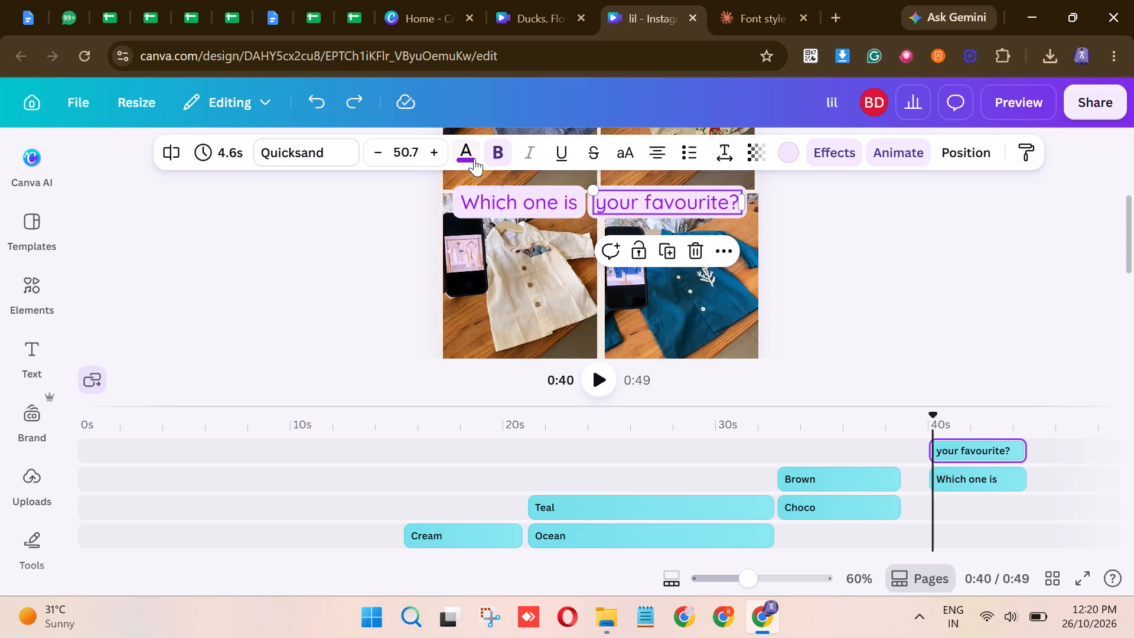
Recolour the "your favourite?" caption light green and remove its background effect.
{"action": "left_click", "coordinate": [474, 158]}
{"action": "left_click", "coordinate": [226, 326]}
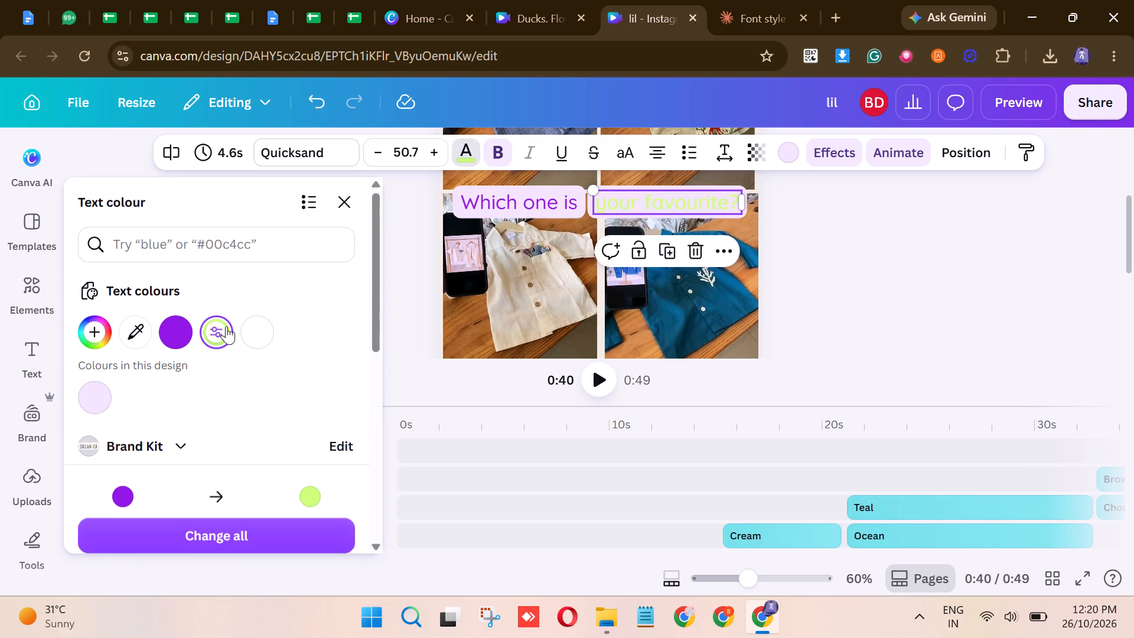
{"action": "left_click", "coordinate": [797, 155]}
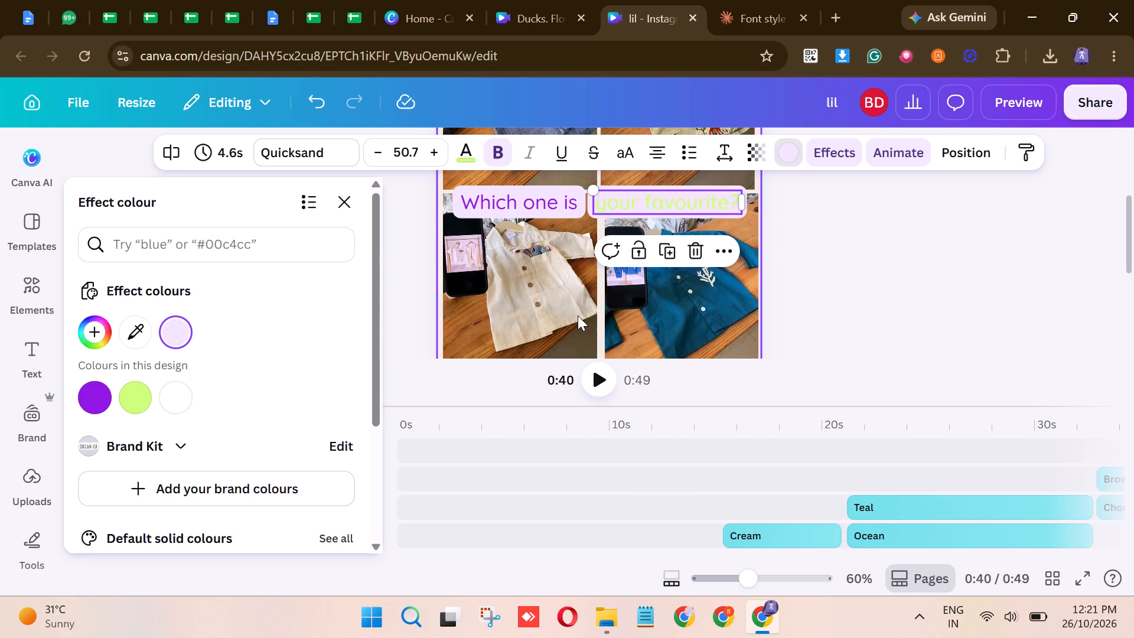
{"action": "left_click", "coordinate": [849, 144]}
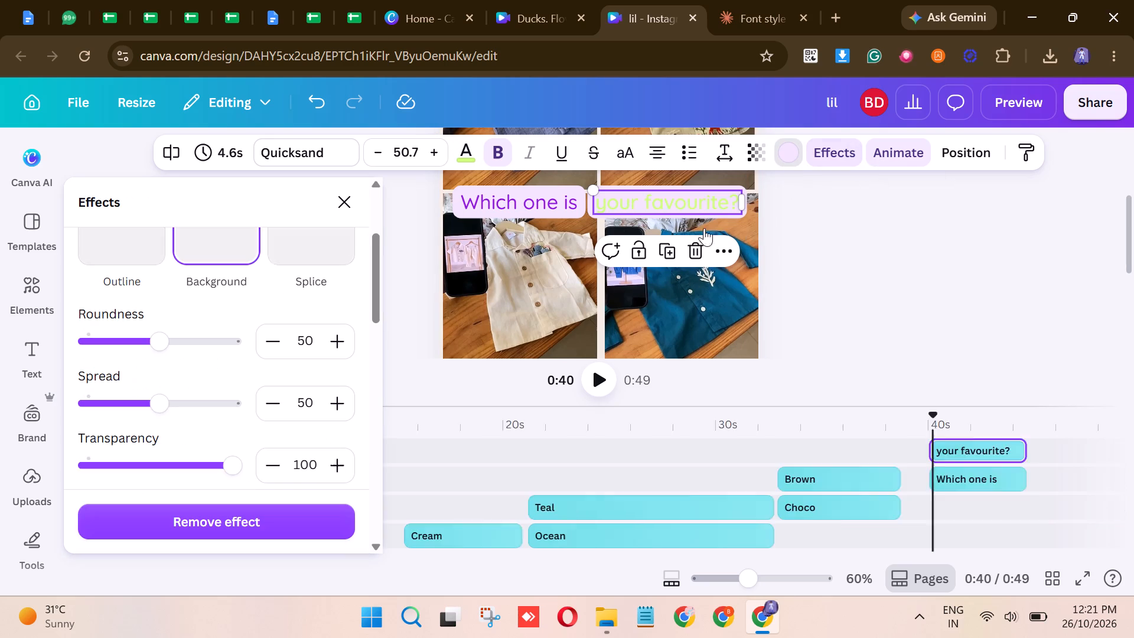
{"action": "left_click", "coordinate": [250, 526]}
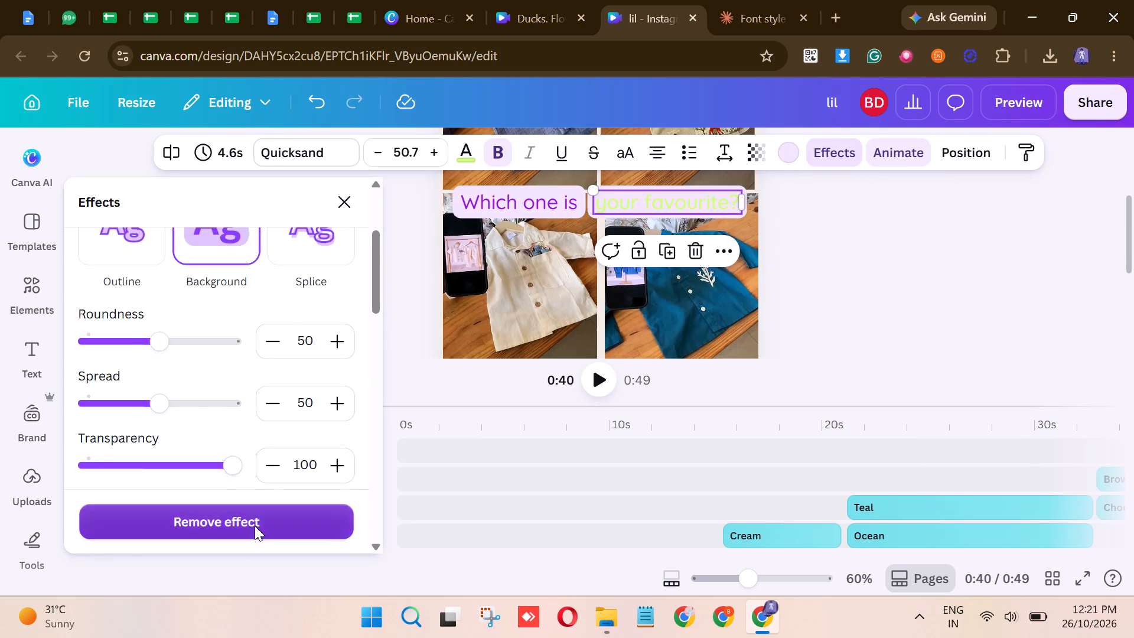
Set the "your favourite?" caption's font to Caveat Brush.
{"action": "left_click", "coordinate": [549, 214]}
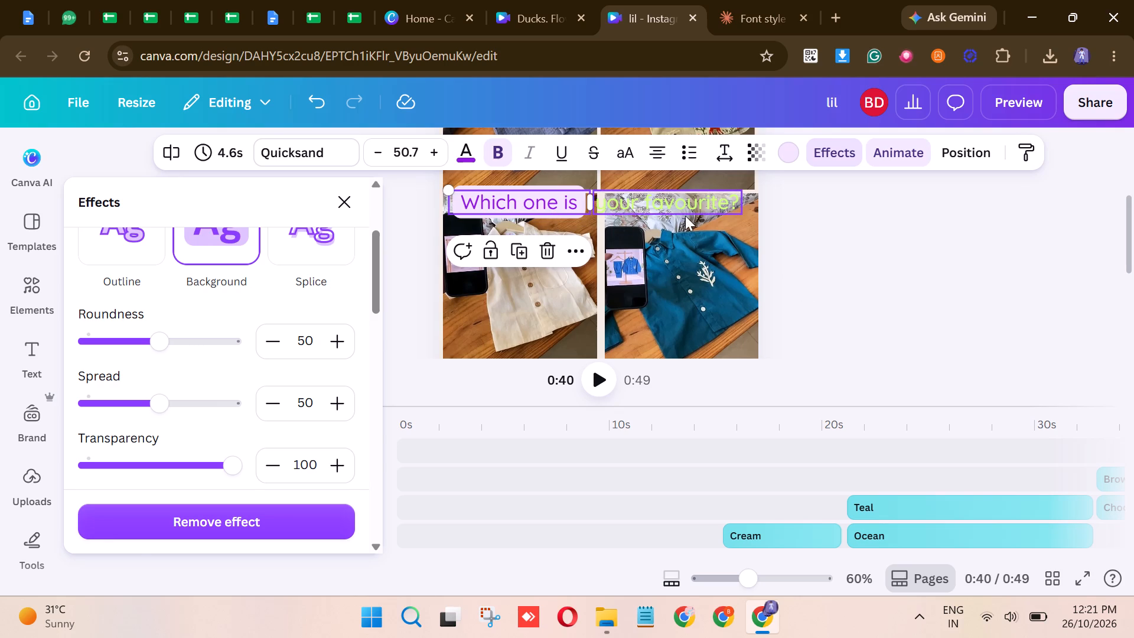
{"action": "left_click", "coordinate": [685, 209]}
{"action": "left_click", "coordinate": [347, 162]}
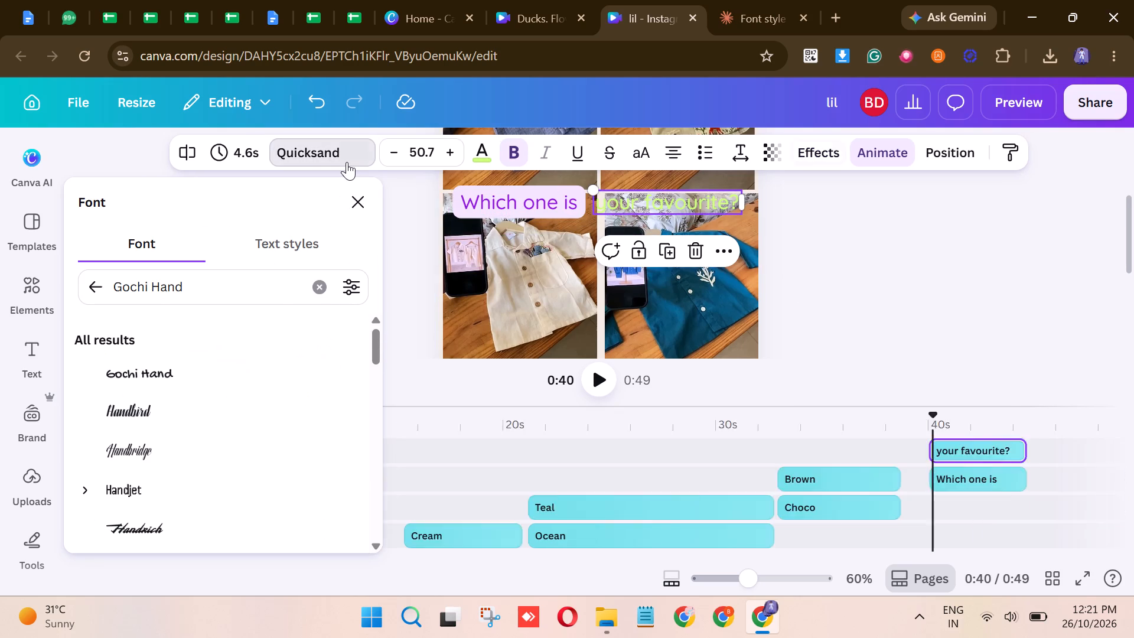
{"action": "left_click", "coordinate": [320, 290]}
{"action": "left_click", "coordinate": [206, 447]}
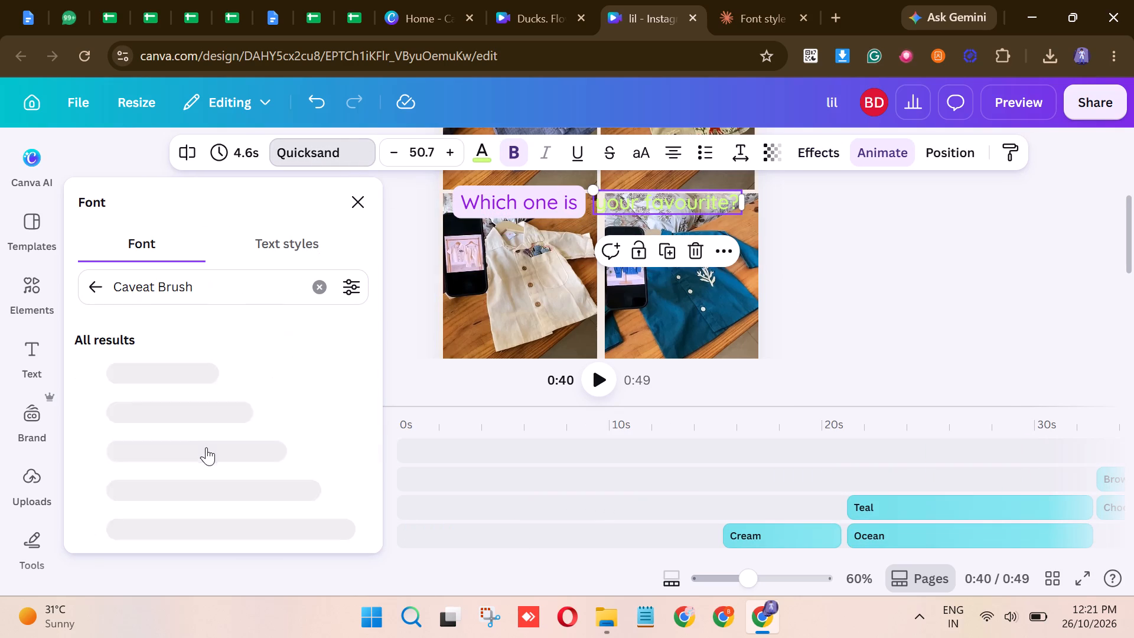
{"action": "left_click", "coordinate": [204, 378]}
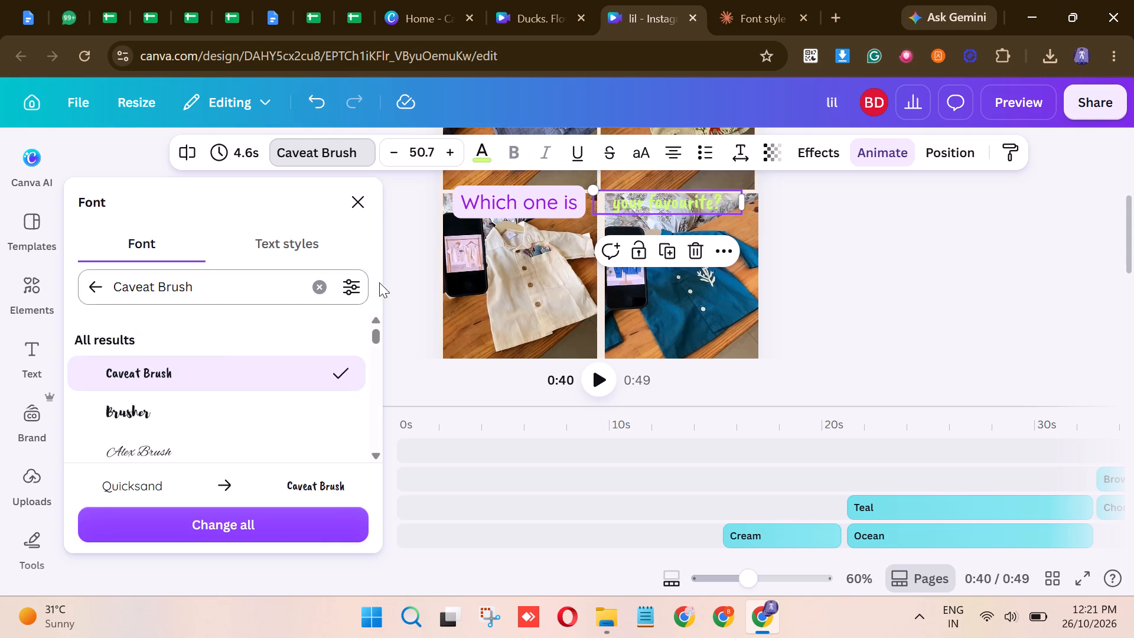
Set the "Which one is" caption's font to Gochi Hand.
{"action": "left_click", "coordinate": [513, 213]}
{"action": "left_click", "coordinate": [344, 154]}
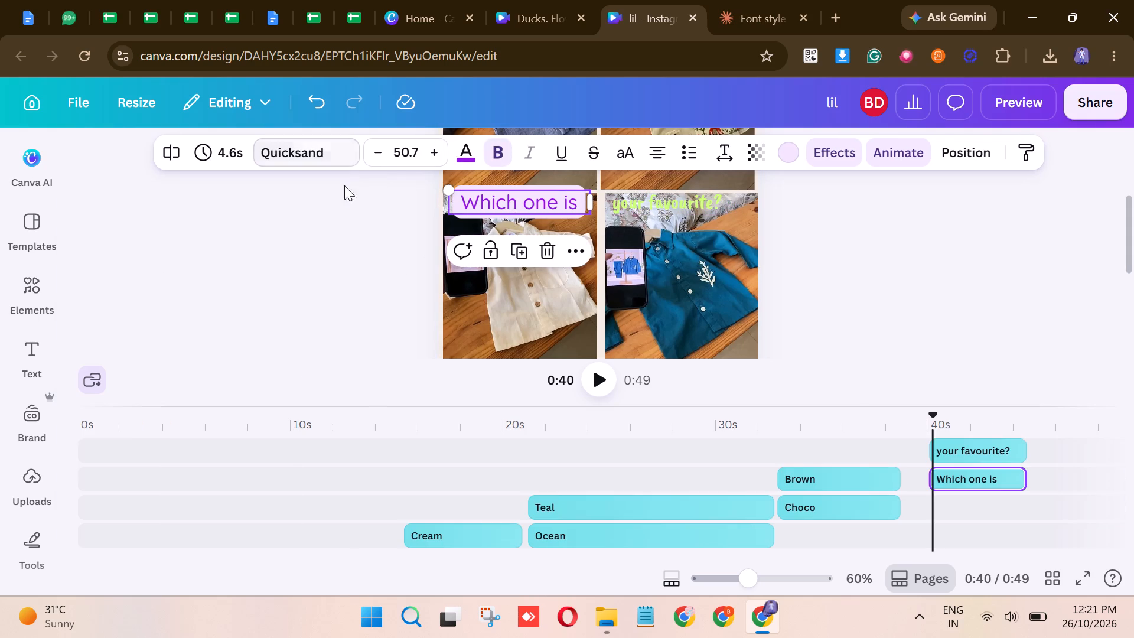
{"action": "left_click", "coordinate": [329, 157]}
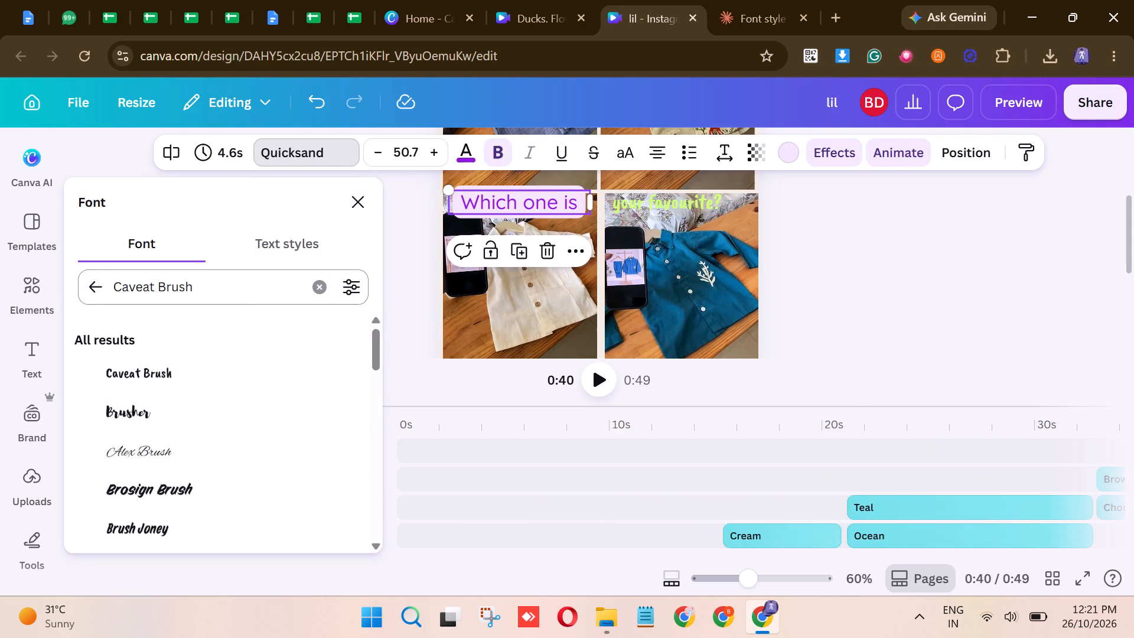
{"action": "left_click", "coordinate": [309, 287]}
{"action": "left_click", "coordinate": [180, 447]}
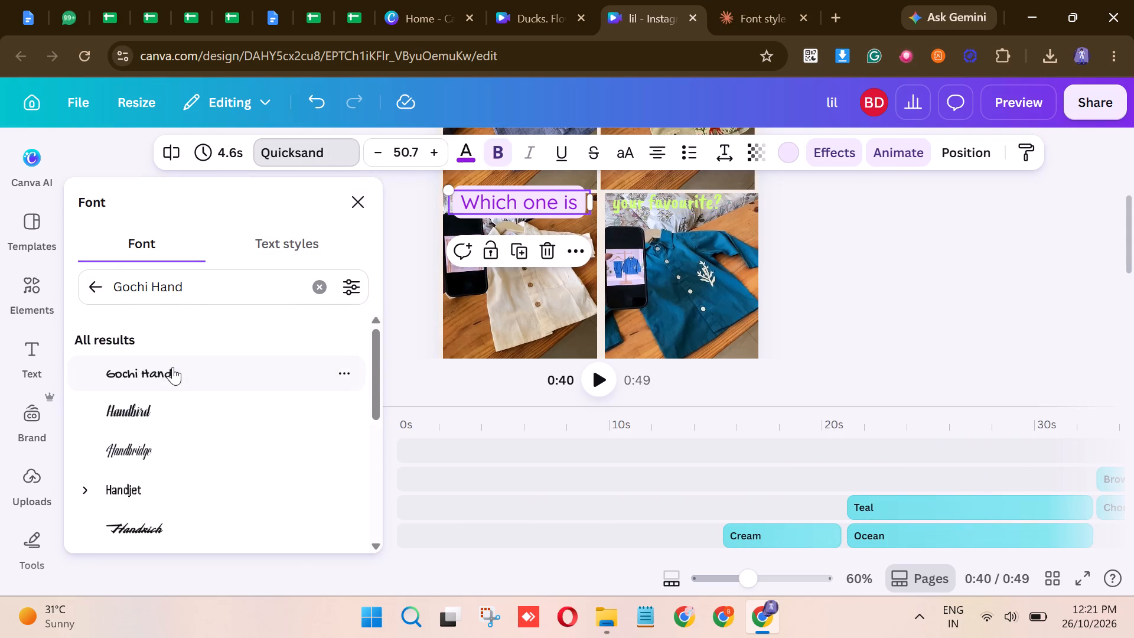
{"action": "left_click", "coordinate": [170, 372]}
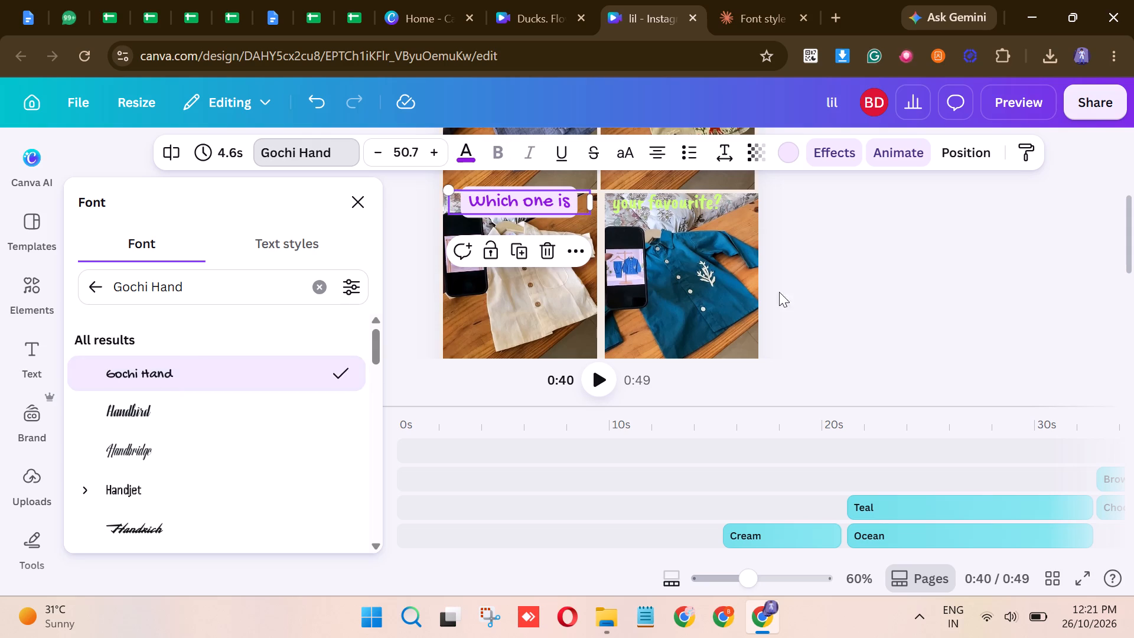
{"action": "left_click", "coordinate": [959, 283]}
{"action": "left_click", "coordinate": [920, 220]}
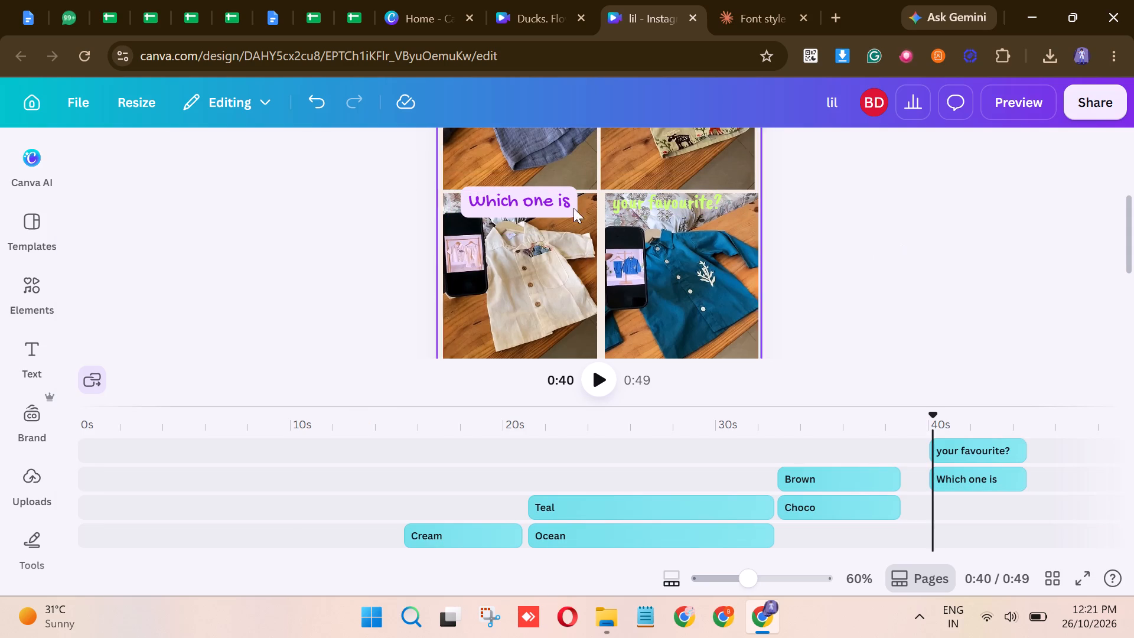
Remove the background effect from the "Which one is" caption.
{"action": "left_click", "coordinate": [559, 206]}
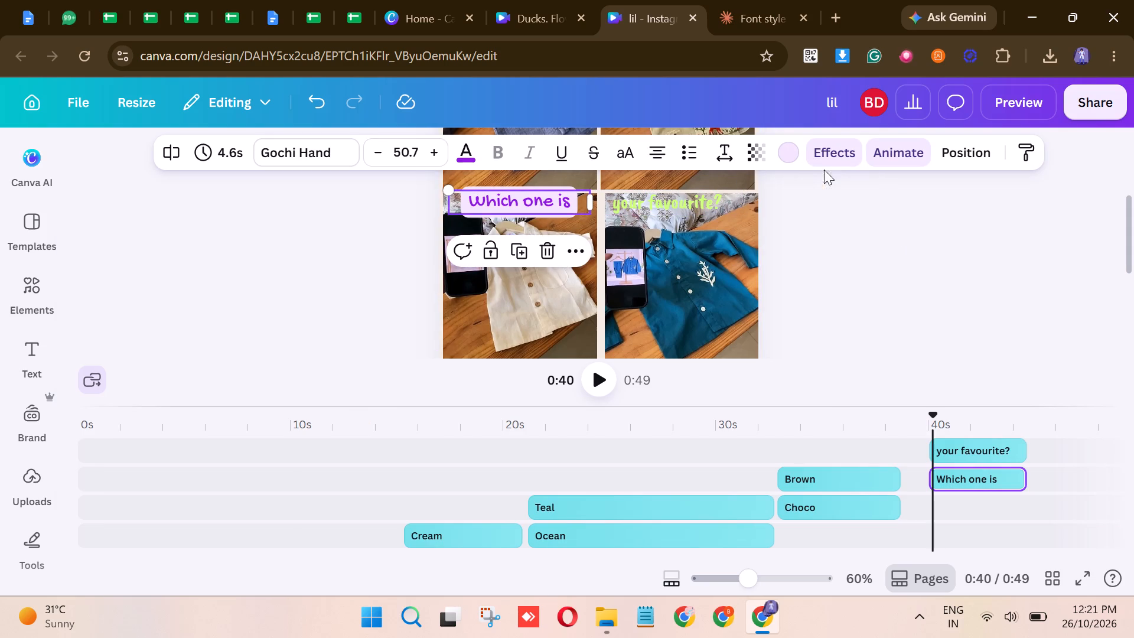
{"action": "left_click", "coordinate": [842, 145]}
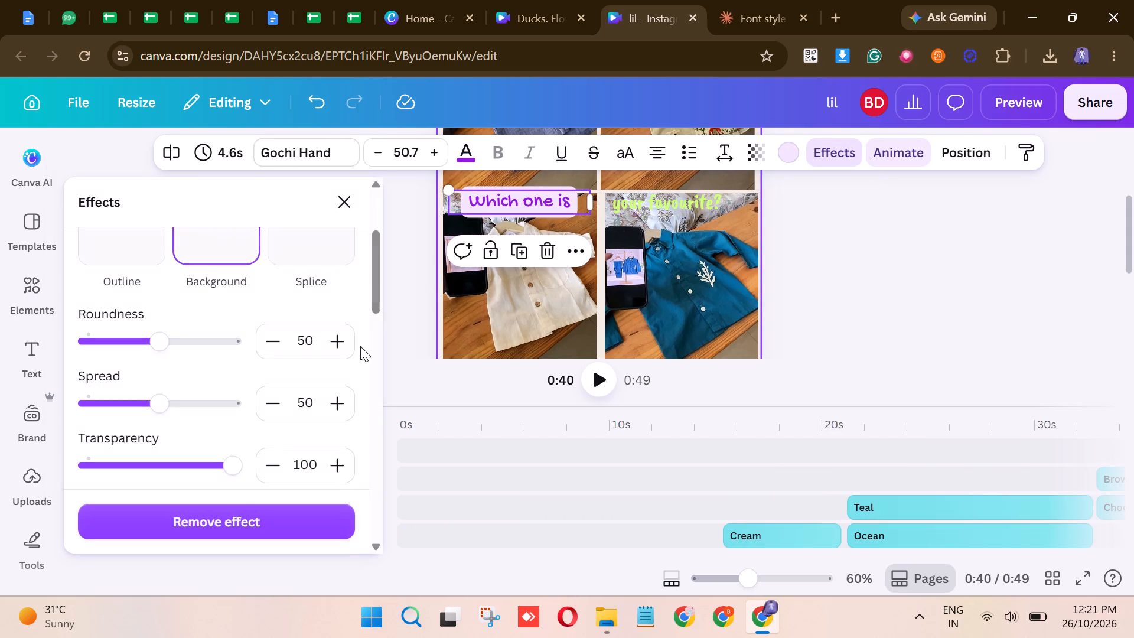
{"action": "left_click", "coordinate": [247, 525]}
{"action": "left_click", "coordinate": [914, 256]}
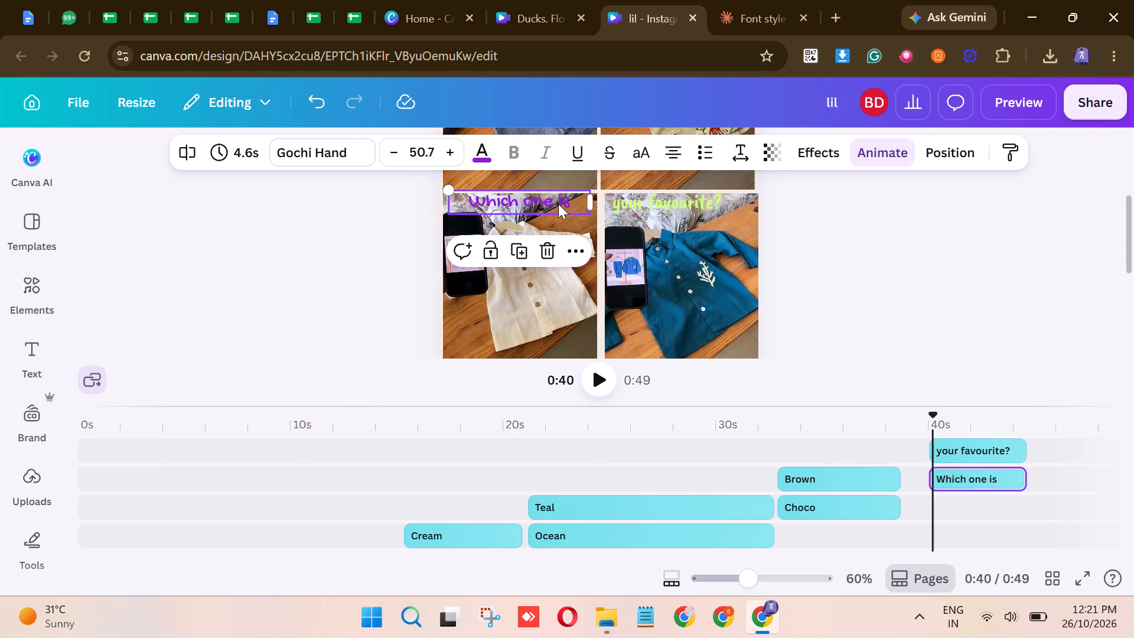
Move the "Which one is" caption to the right, closer to "your favourite?".
{"action": "key", "text": "Right"}
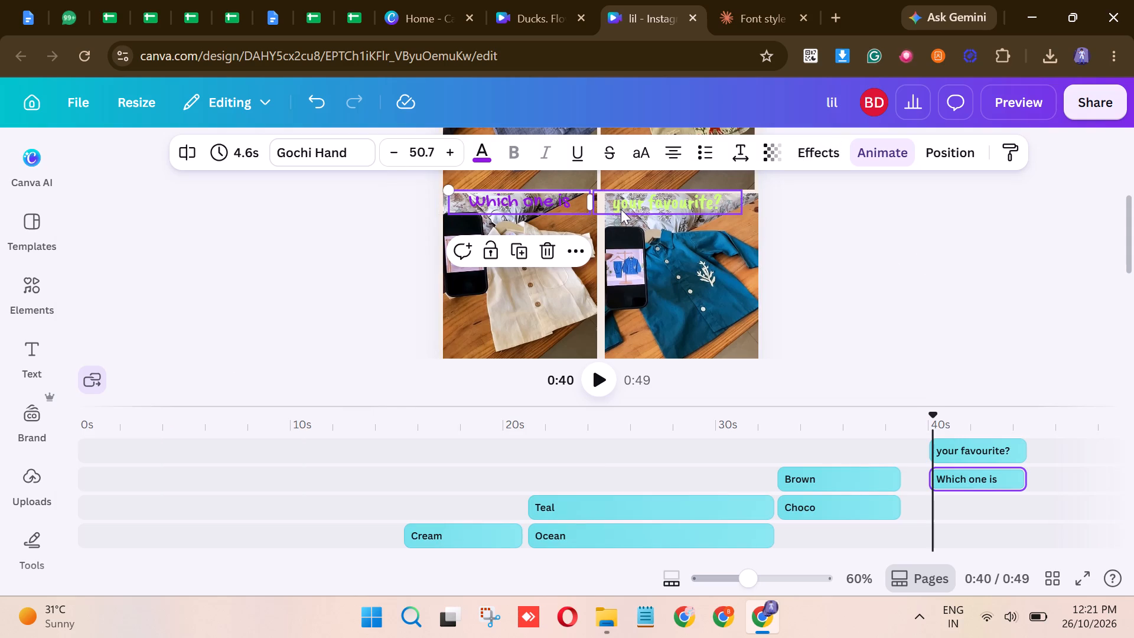
{"action": "left_click_drag", "start_coordinate": [502, 197], "coordinate": [509, 198]}
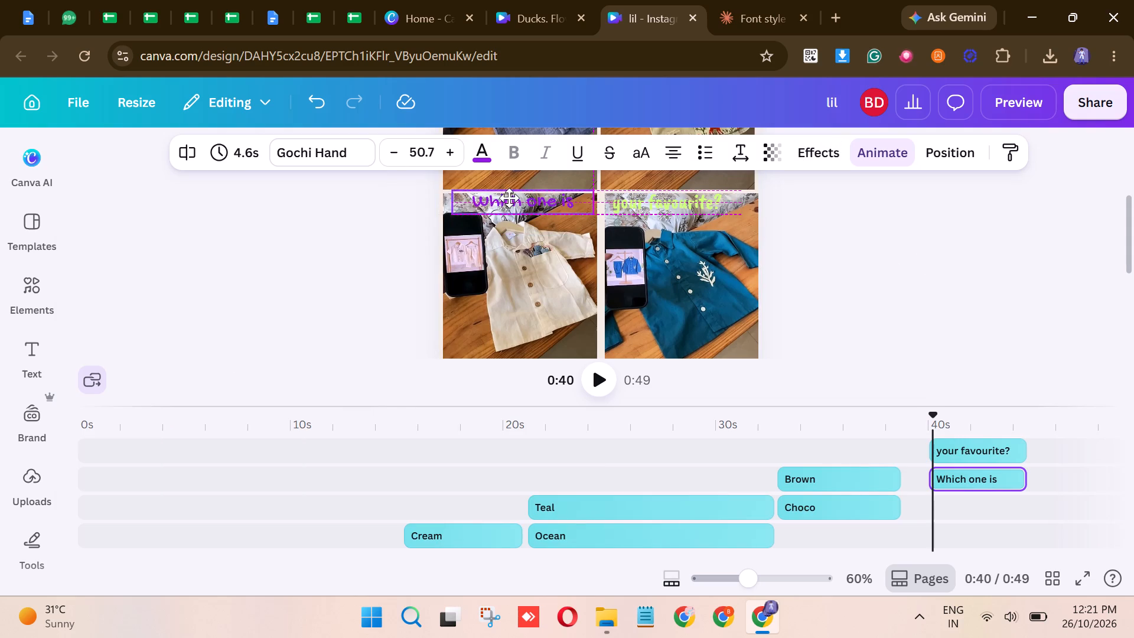
{"action": "left_click_drag", "start_coordinate": [509, 198], "coordinate": [533, 200]}
{"action": "scroll", "coordinate": [745, 232], "scroll_direction": "up", "scroll_amount": 3, "text": "ctrl"}
{"action": "scroll", "coordinate": [748, 232], "scroll_direction": "up", "scroll_amount": 2}
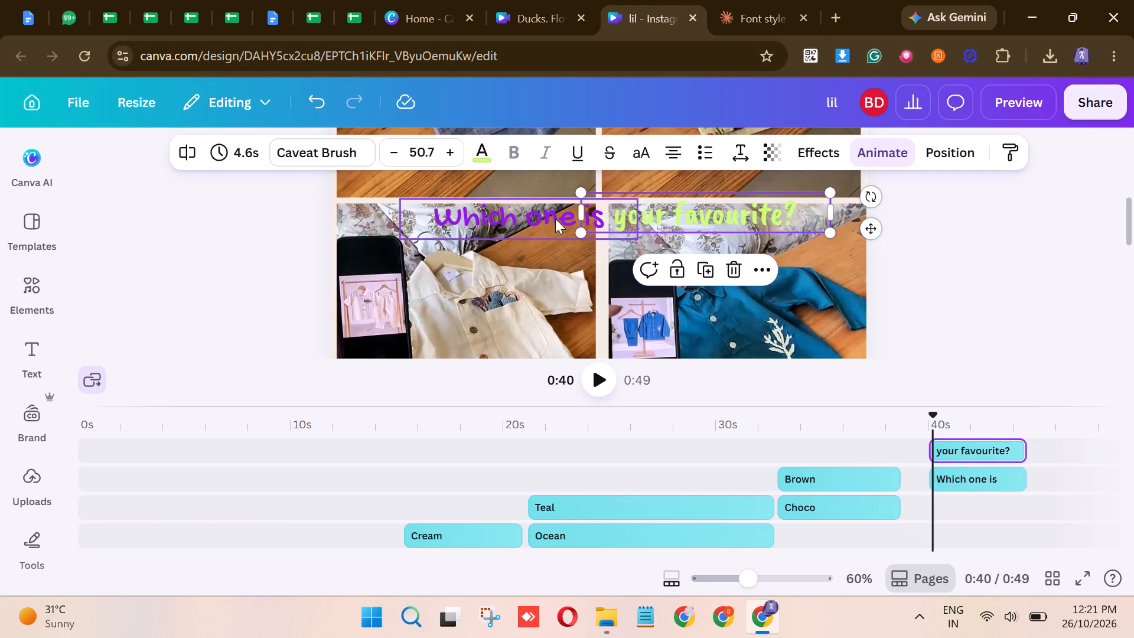
{"action": "left_click", "coordinate": [555, 219]}
{"action": "left_click", "coordinate": [840, 245]}
{"action": "left_click_drag", "start_coordinate": [834, 248], "coordinate": [783, 239]}
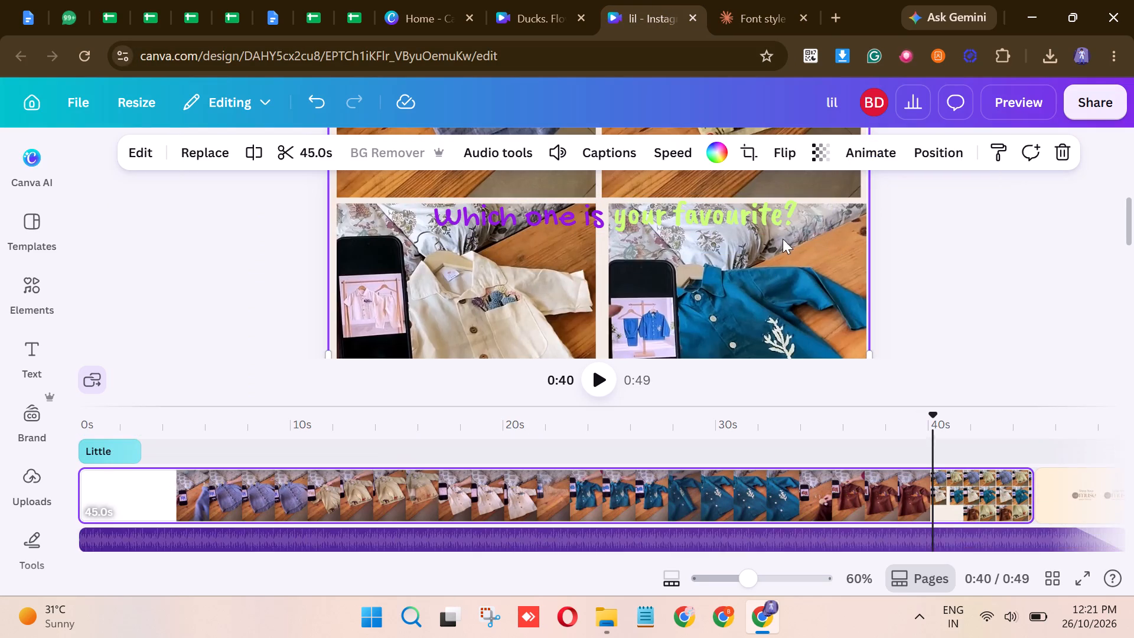
{"action": "left_click_drag", "start_coordinate": [783, 239], "coordinate": [497, 219]}
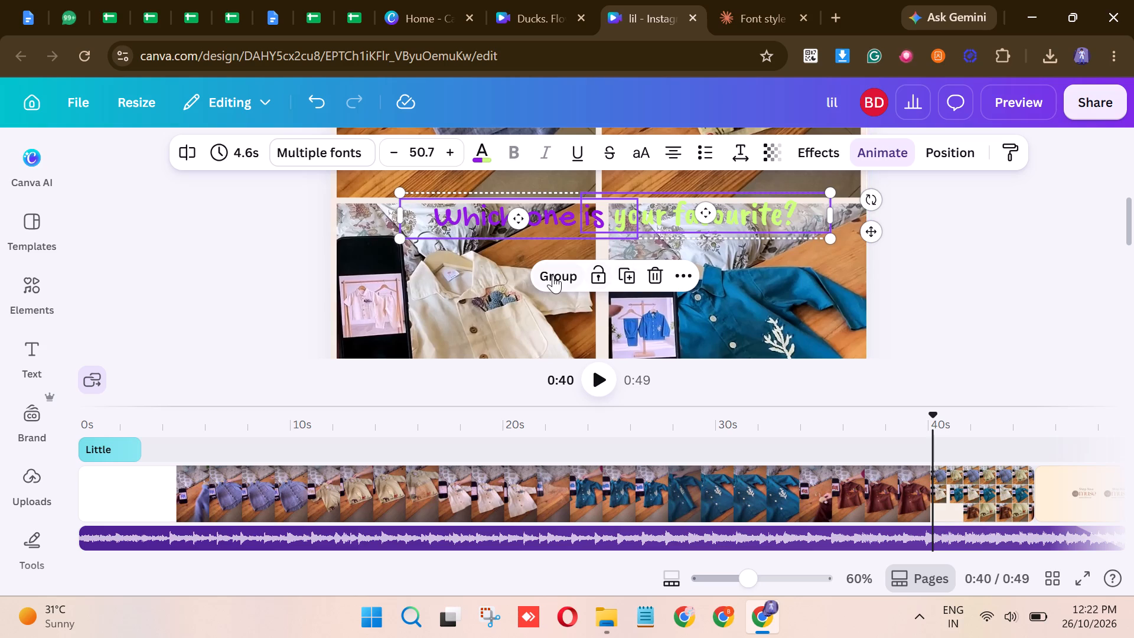
{"action": "left_click", "coordinate": [551, 275]}
{"action": "left_click", "coordinate": [993, 229]}
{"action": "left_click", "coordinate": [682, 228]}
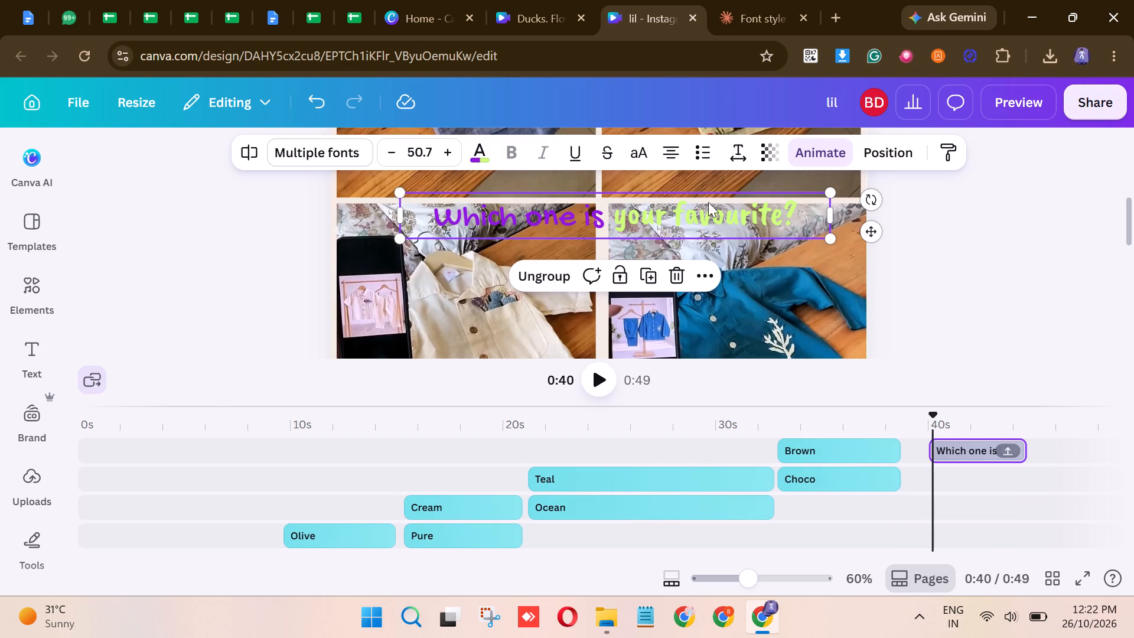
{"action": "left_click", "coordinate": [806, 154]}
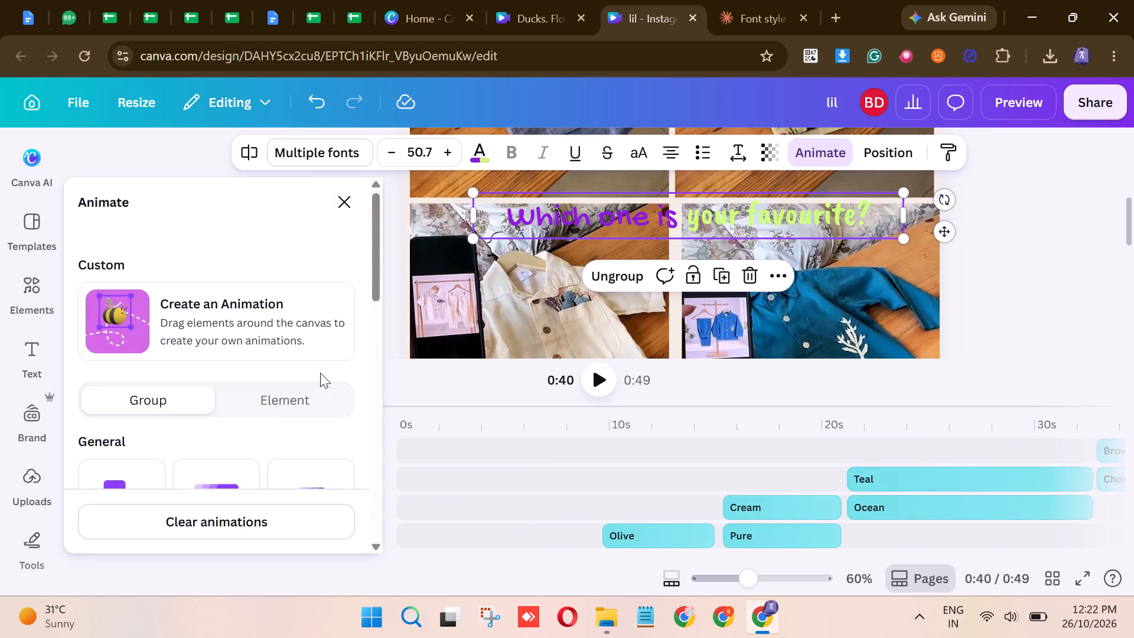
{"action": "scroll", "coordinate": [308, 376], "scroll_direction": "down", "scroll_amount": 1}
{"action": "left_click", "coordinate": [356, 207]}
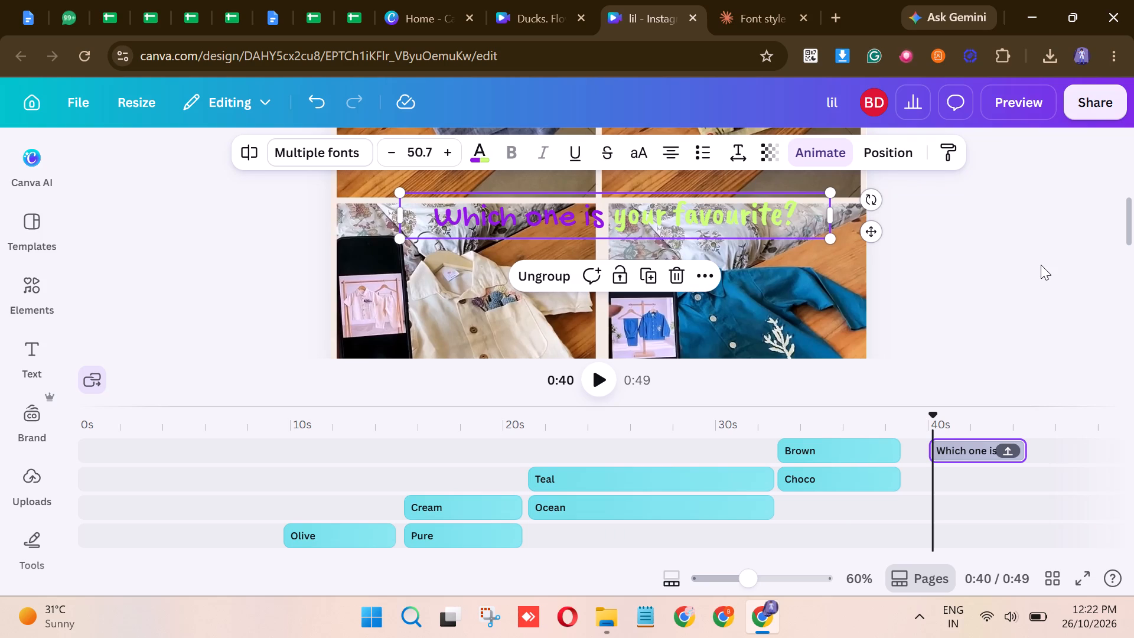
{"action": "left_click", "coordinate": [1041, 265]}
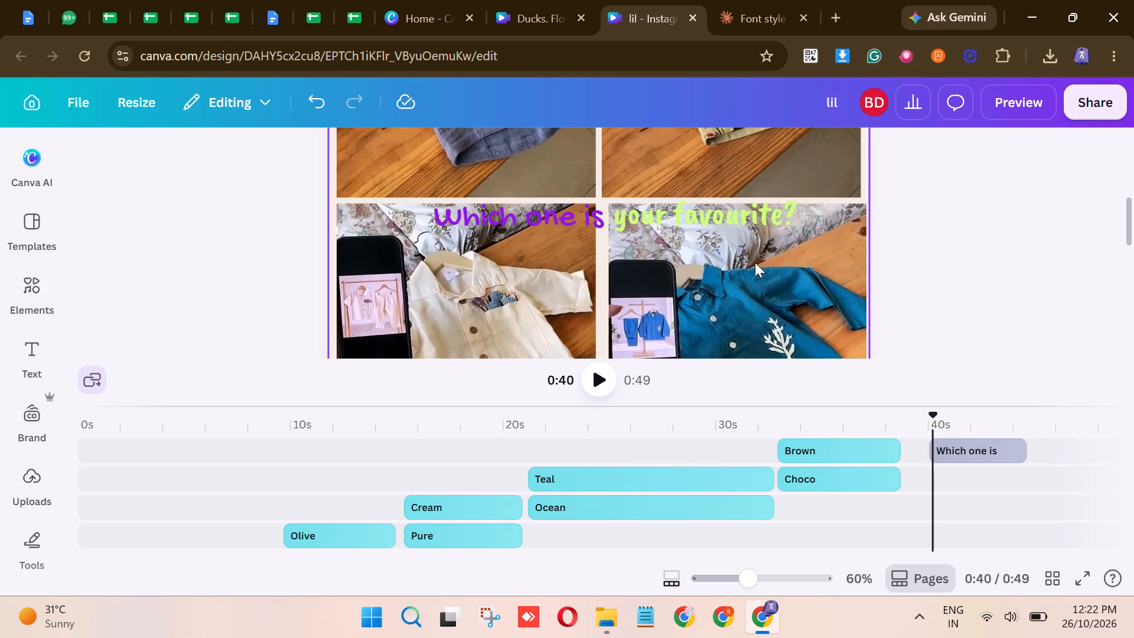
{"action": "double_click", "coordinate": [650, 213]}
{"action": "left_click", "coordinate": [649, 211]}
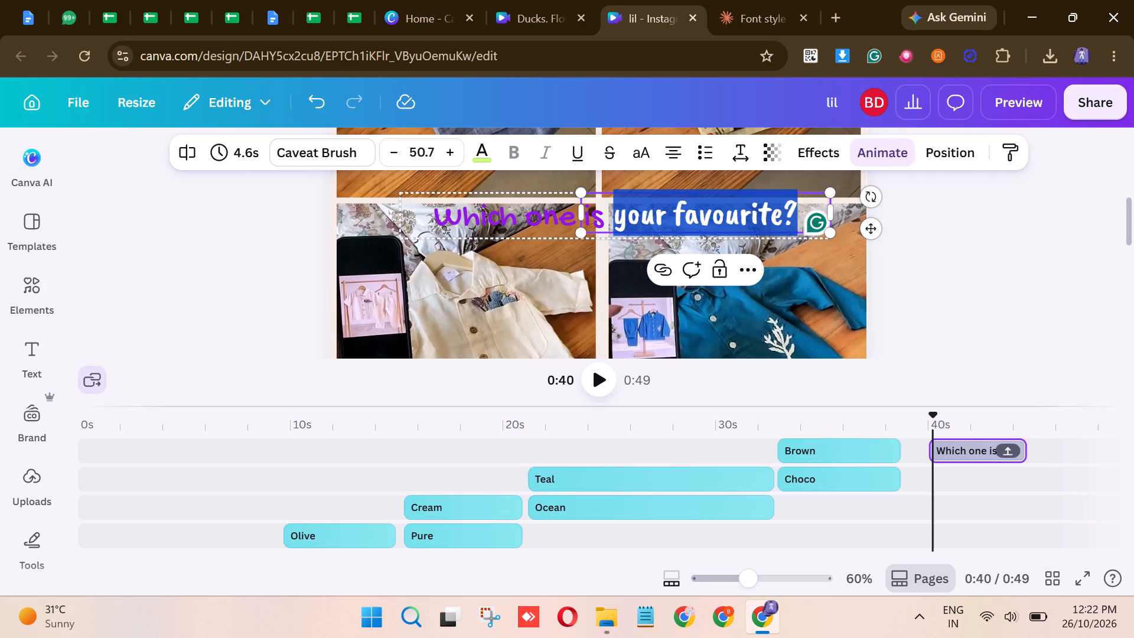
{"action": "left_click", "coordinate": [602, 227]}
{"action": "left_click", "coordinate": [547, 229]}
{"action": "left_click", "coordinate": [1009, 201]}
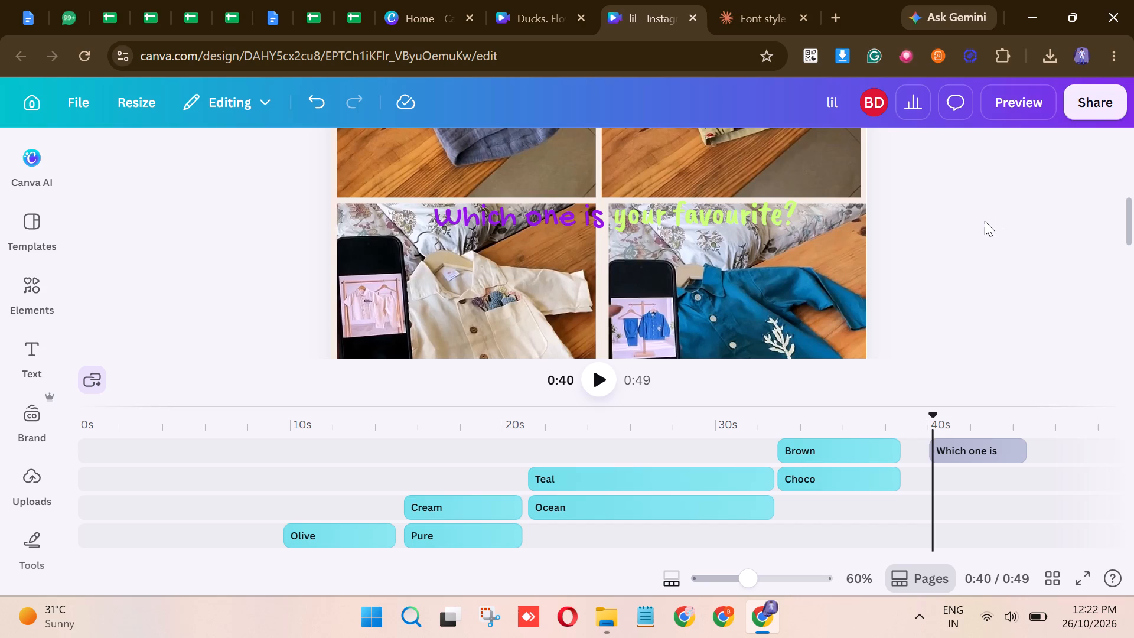
Undo the grouping of the "Which one is" and "your favourite?" captions.
{"action": "key", "text": "ctrl+z"}
{"action": "key", "text": "ctrl+z"}
Apply the Background text effect to the "your favourite?" caption and to the "Which one is" caption.
{"action": "left_click", "coordinate": [648, 199]}
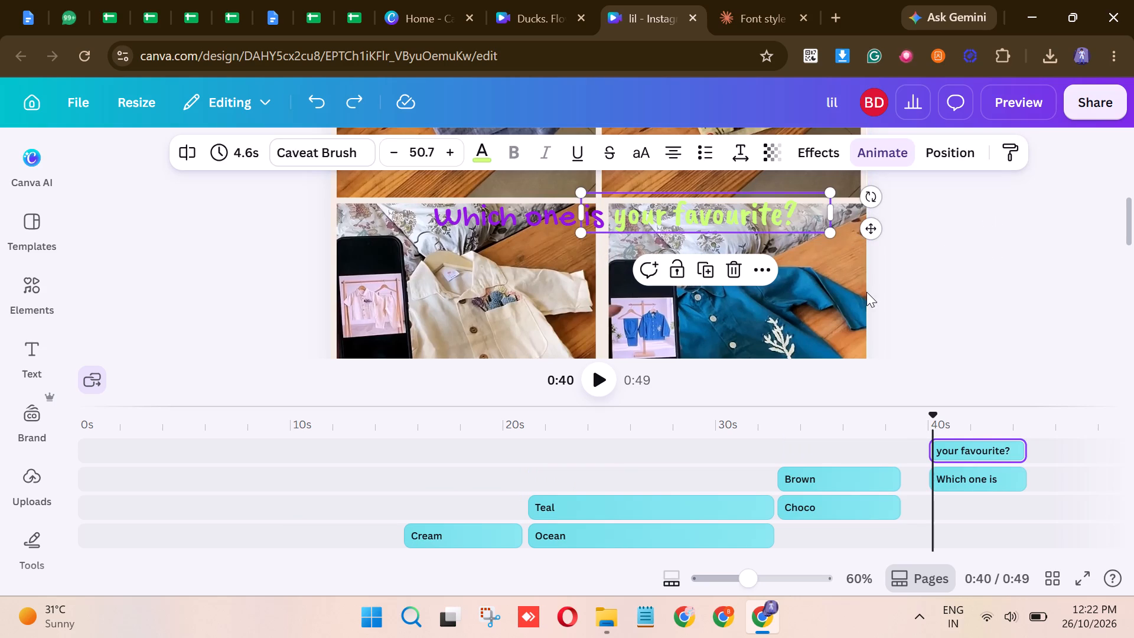
{"action": "left_click", "coordinate": [800, 157]}
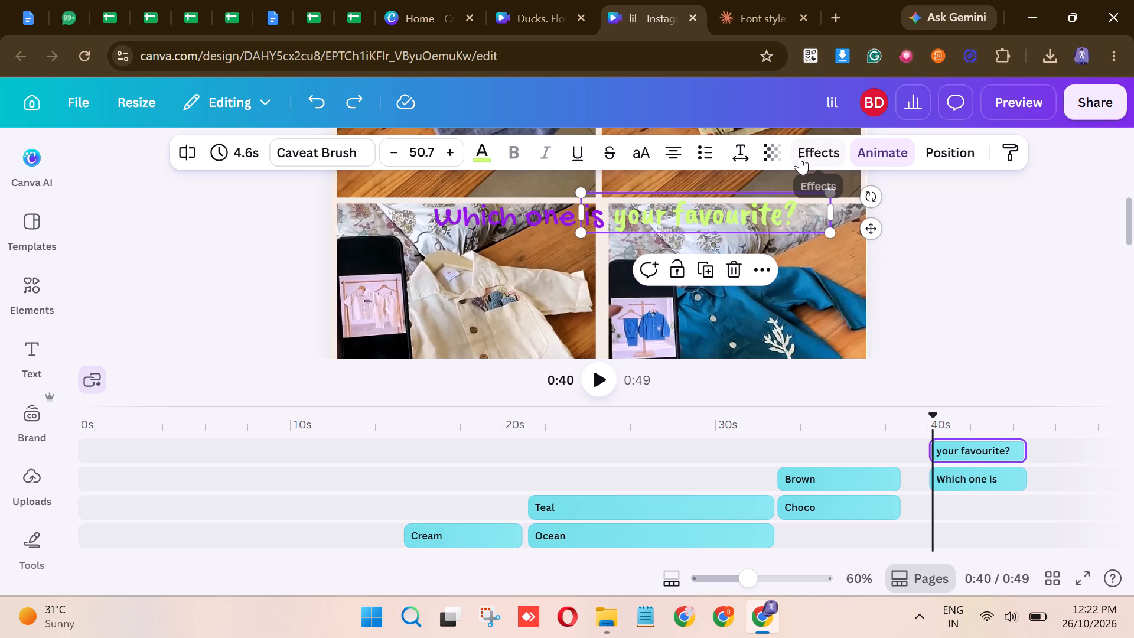
{"action": "left_click", "coordinate": [226, 419]}
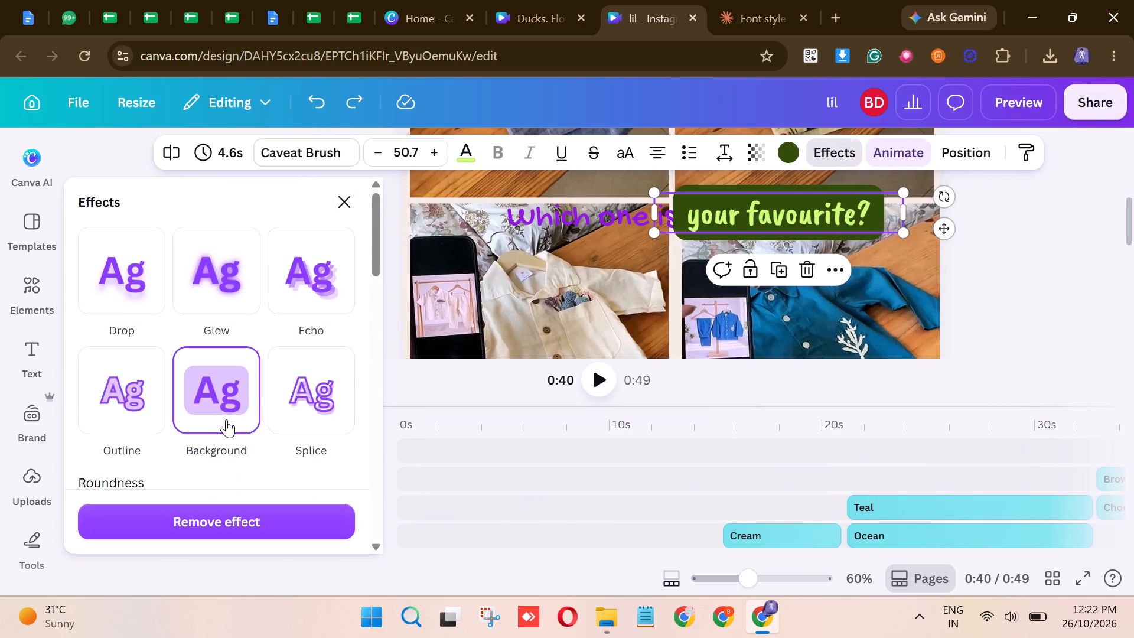
{"action": "left_click", "coordinate": [606, 211]}
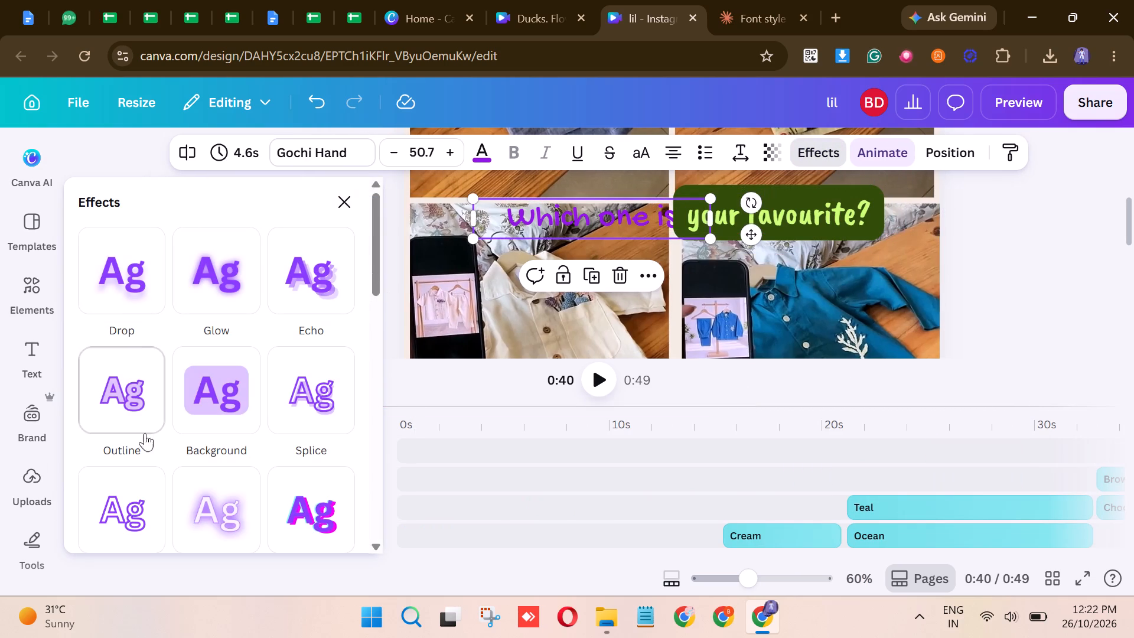
{"action": "left_click", "coordinate": [191, 411]}
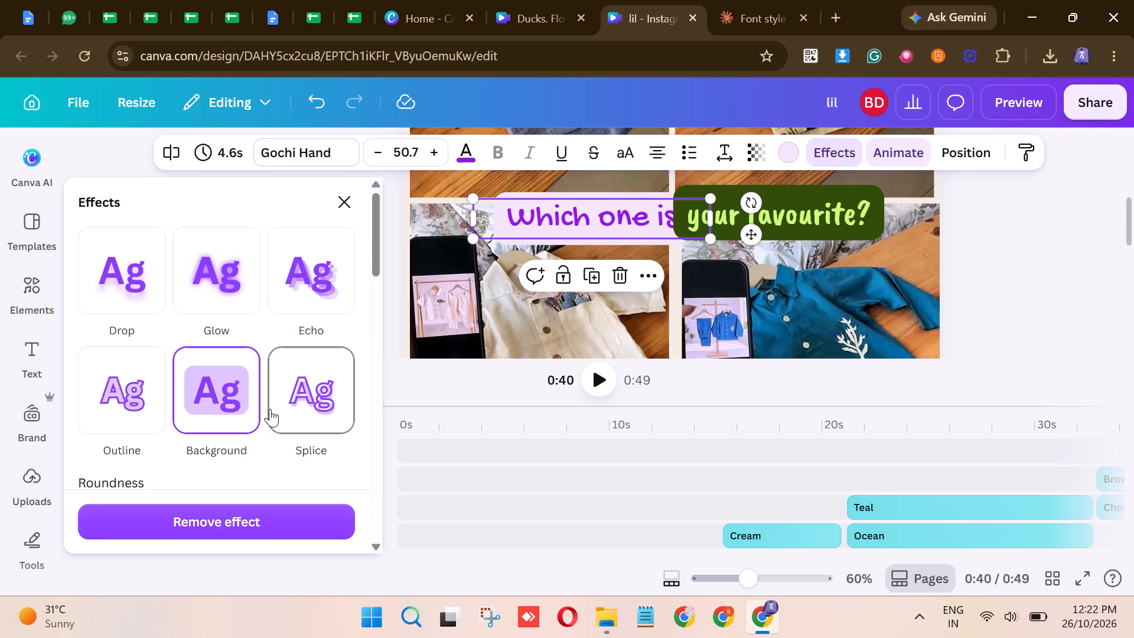
Change the text colour of the "Which one is" caption to white.
{"action": "left_click", "coordinate": [464, 145]}
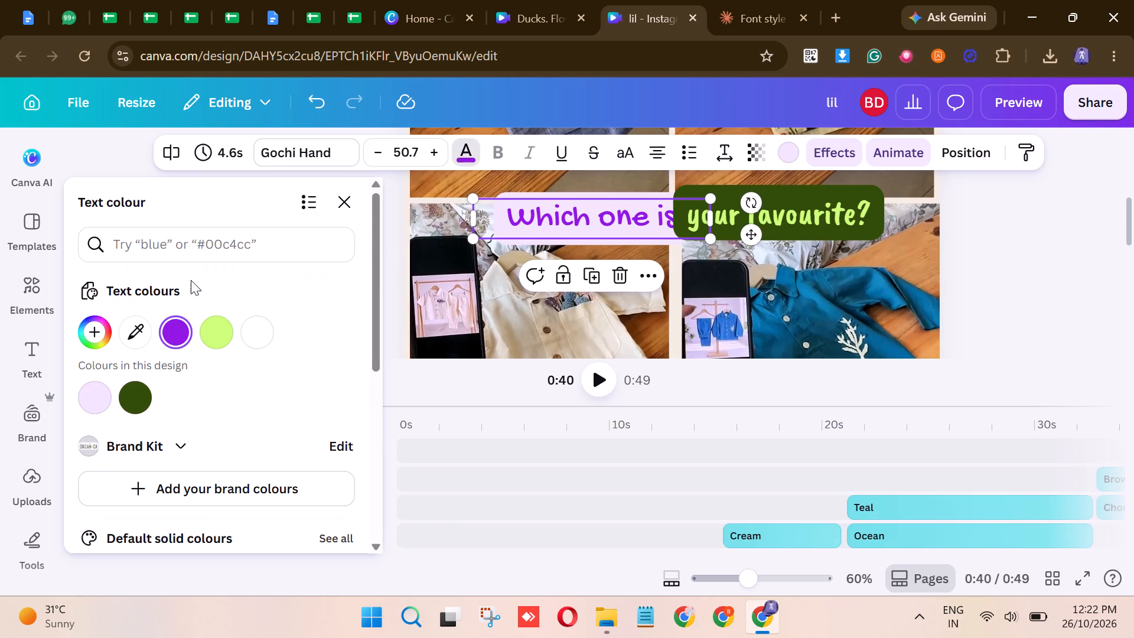
{"action": "left_click", "coordinate": [253, 328]}
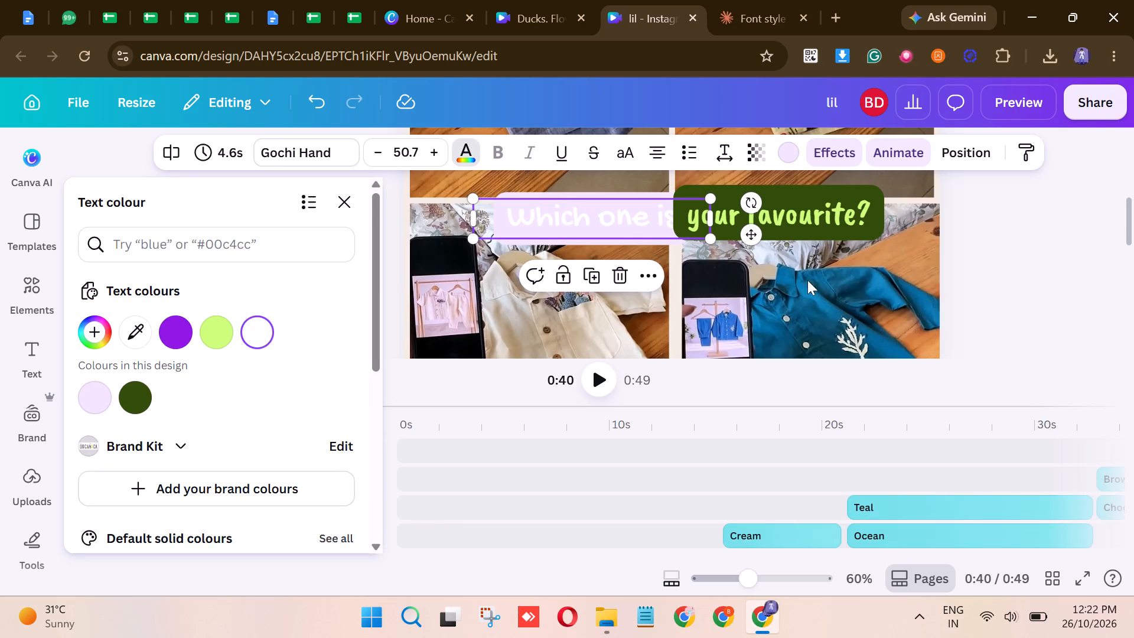
{"action": "left_click", "coordinate": [1004, 242]}
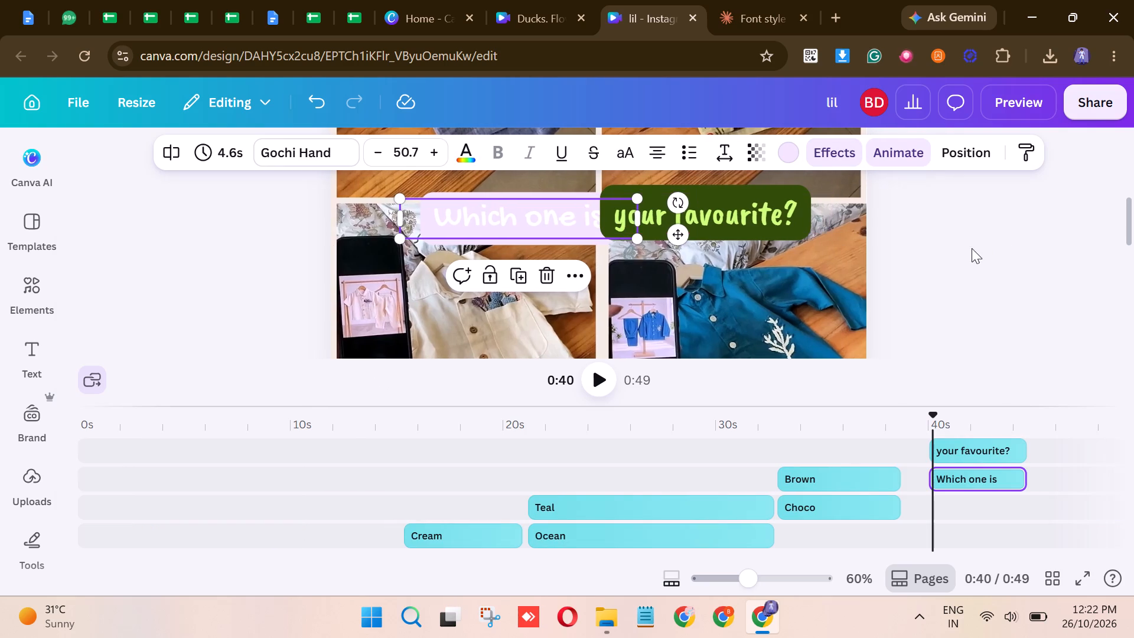
{"action": "left_click", "coordinate": [972, 248]}
Set the background effect colour of the "Which one is" caption to the dark green used behind "your favourite?".
{"action": "left_click", "coordinate": [638, 229]}
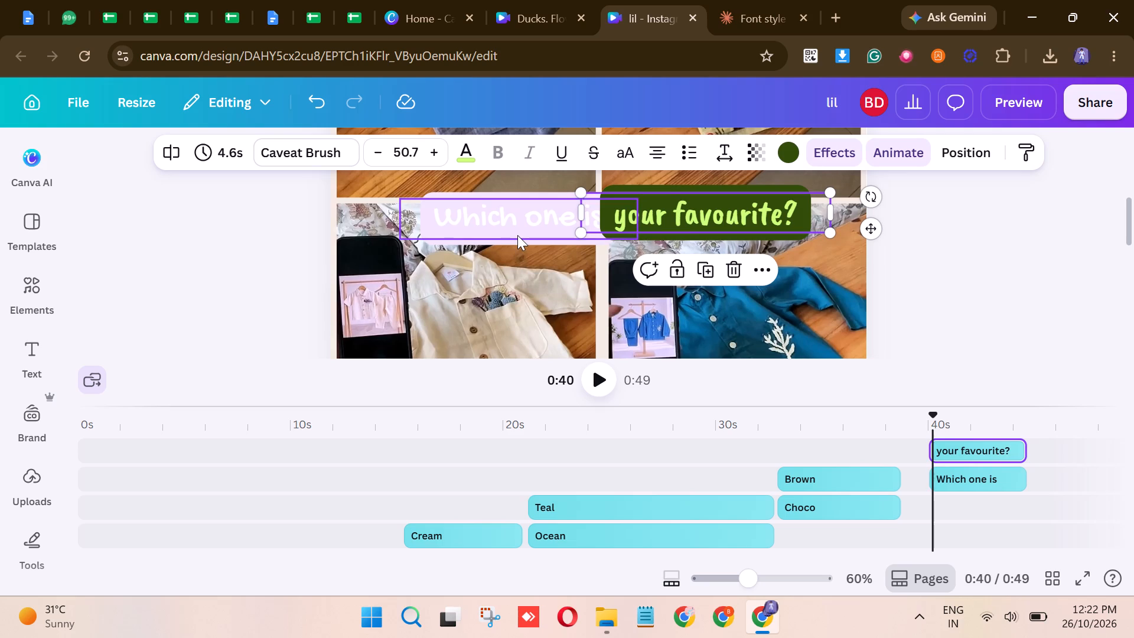
{"action": "left_click", "coordinate": [519, 235]}
{"action": "left_click", "coordinate": [826, 142]}
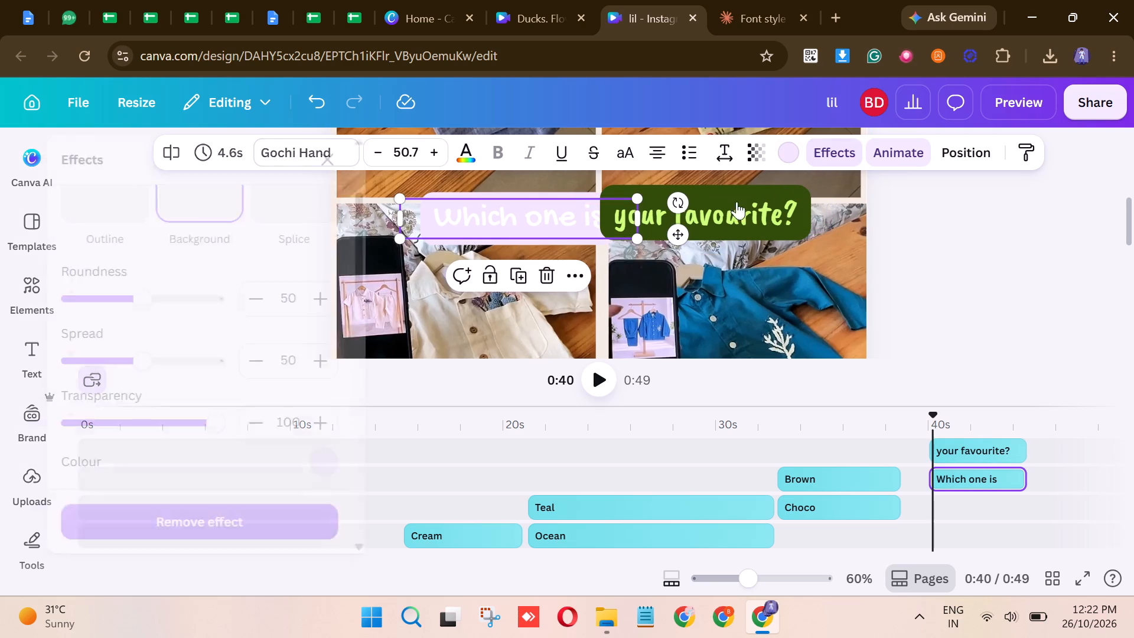
{"action": "left_click", "coordinate": [791, 159]}
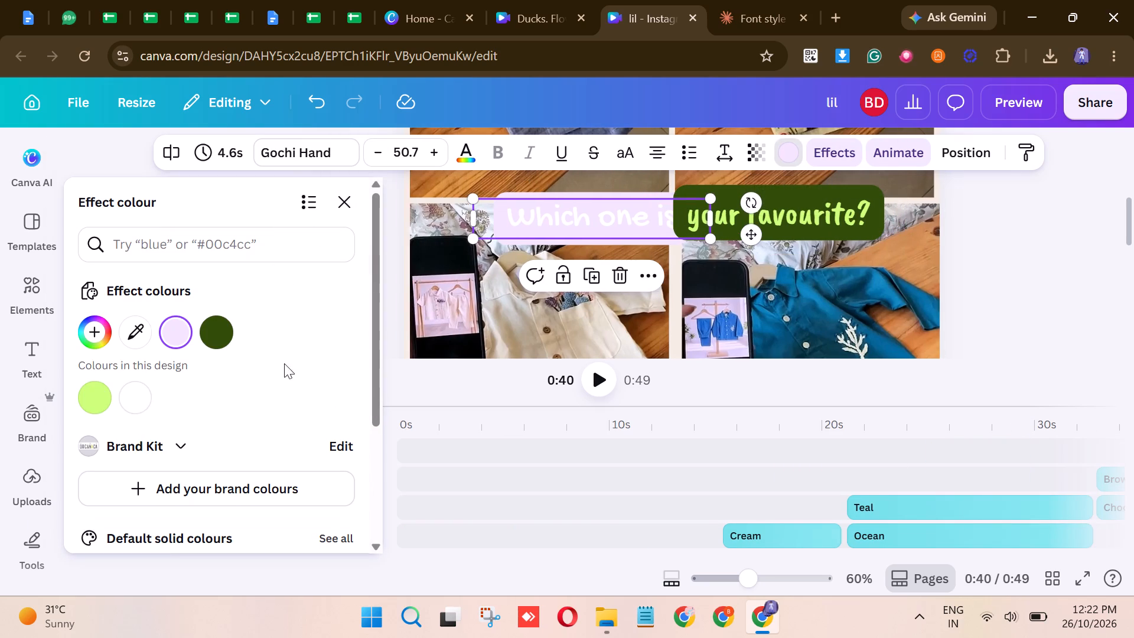
{"action": "left_click", "coordinate": [233, 333]}
{"action": "left_click", "coordinate": [227, 333]}
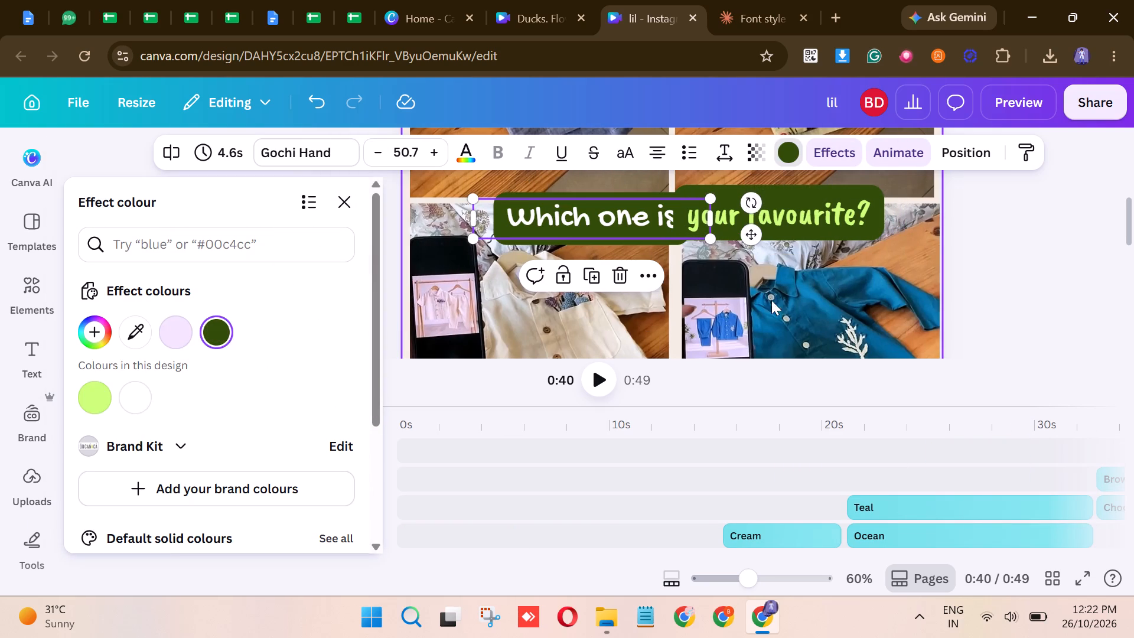
{"action": "left_click", "coordinate": [1032, 251]}
{"action": "left_click", "coordinate": [1072, 223]}
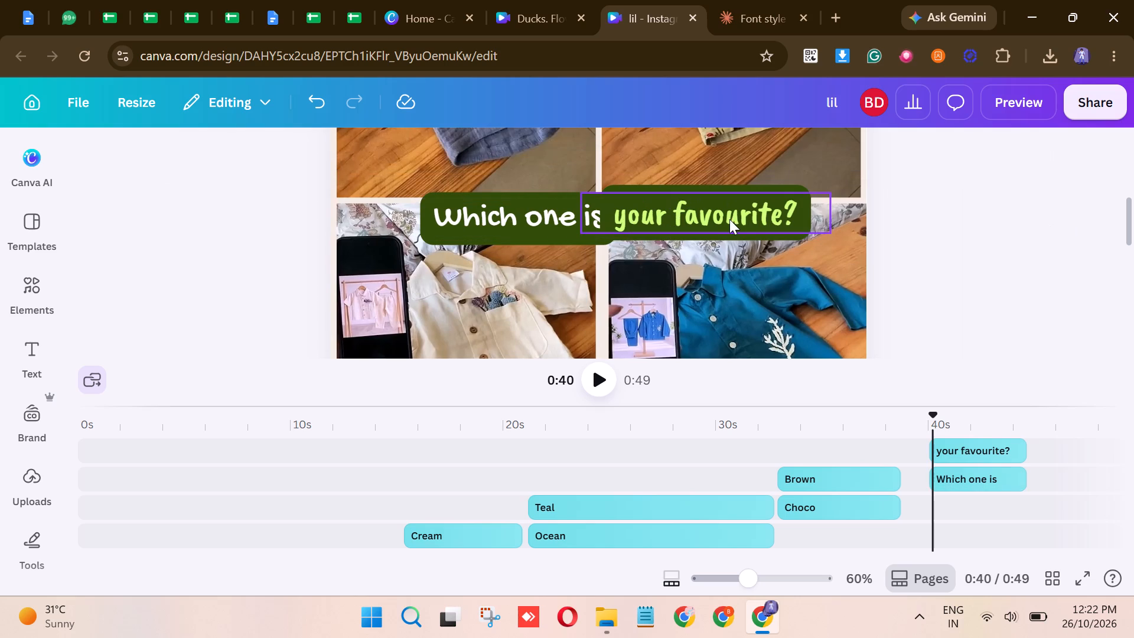
Send the "your favourite?" caption backward one layer so it sits behind "Which one is".
{"action": "left_click", "coordinate": [731, 219]}
{"action": "left_click", "coordinate": [757, 267]}
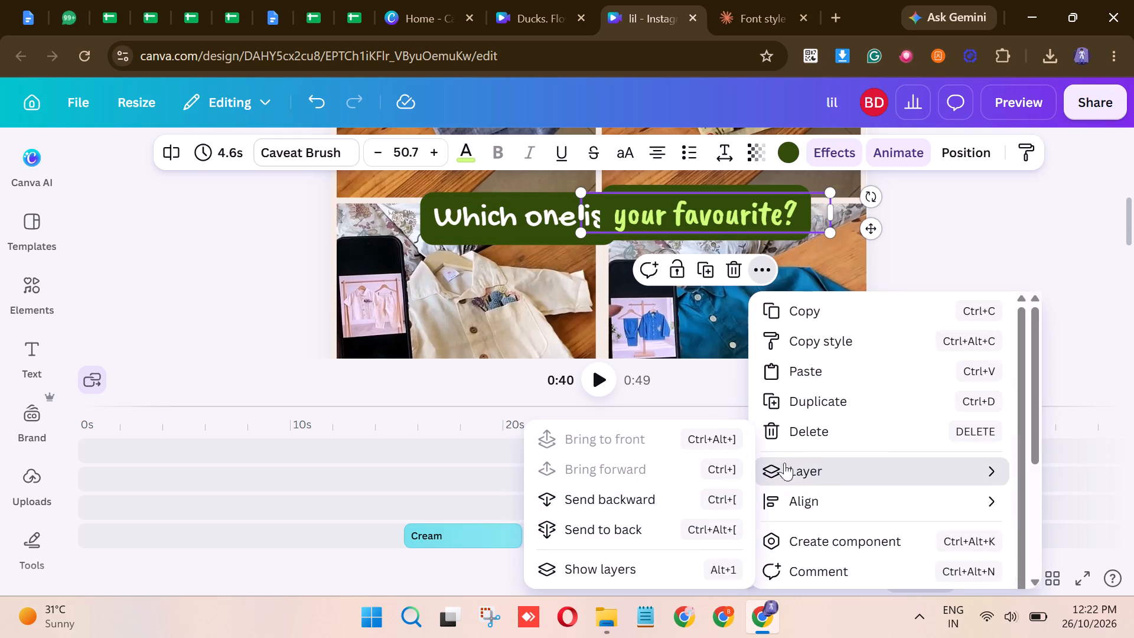
{"action": "left_click", "coordinate": [681, 510]}
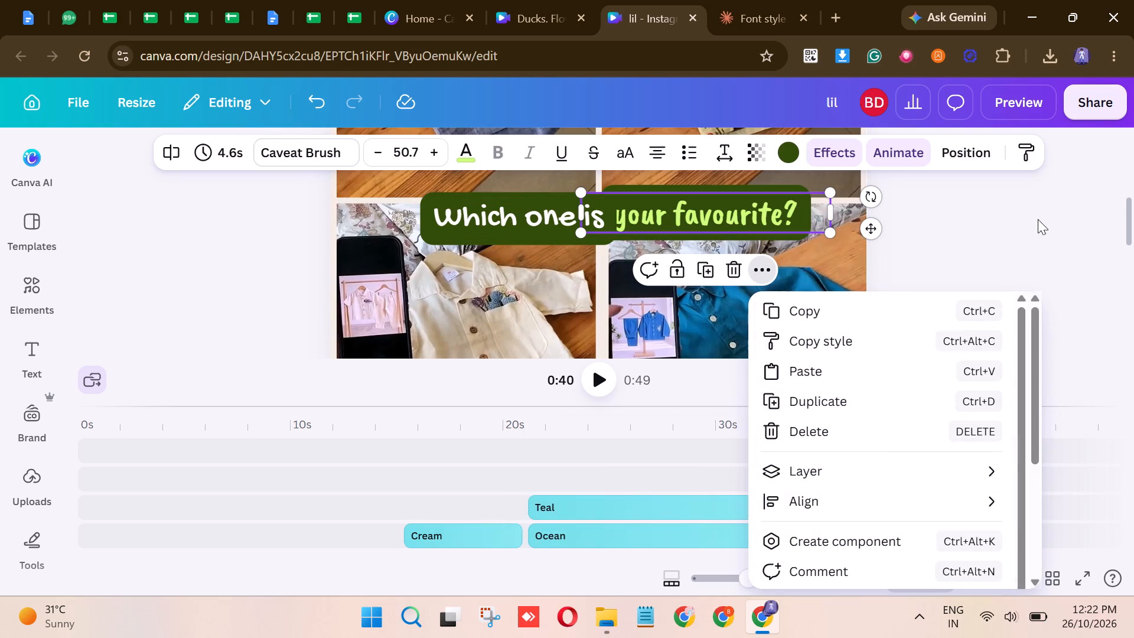
{"action": "left_click", "coordinate": [1038, 219]}
Nudge the "your favourite?" caption slightly down so its green background lines up with that of "Which one is".
{"action": "left_click", "coordinate": [739, 239]}
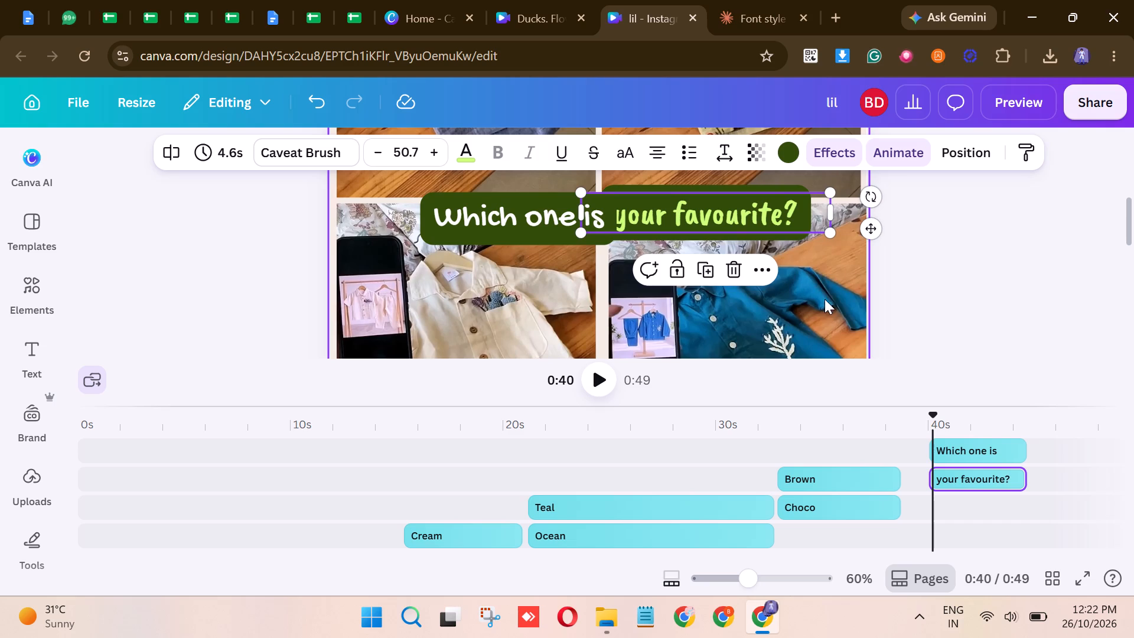
{"action": "key", "text": "Down"}
{"action": "key", "text": "Down"}
{"action": "key", "text": "Down"}
{"action": "key", "text": "Down"}
{"action": "key", "text": "Down"}
{"action": "key", "text": "Down"}
{"action": "key", "text": "Down"}
{"action": "key", "text": "Down"}
{"action": "key", "text": "Down"}
{"action": "key", "text": "Down"}
{"action": "key", "text": "Down"}
{"action": "key", "text": "Down"}
{"action": "key", "text": "Down"}
{"action": "key", "text": "Down"}
{"action": "key", "text": "Up"}
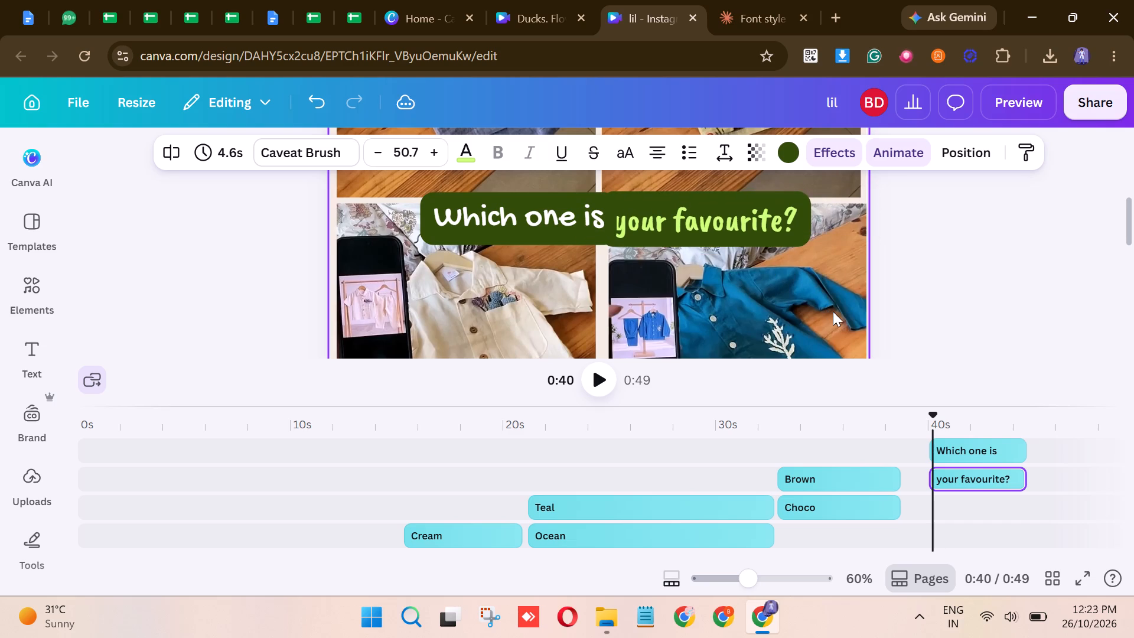
{"action": "left_click", "coordinate": [714, 233]}
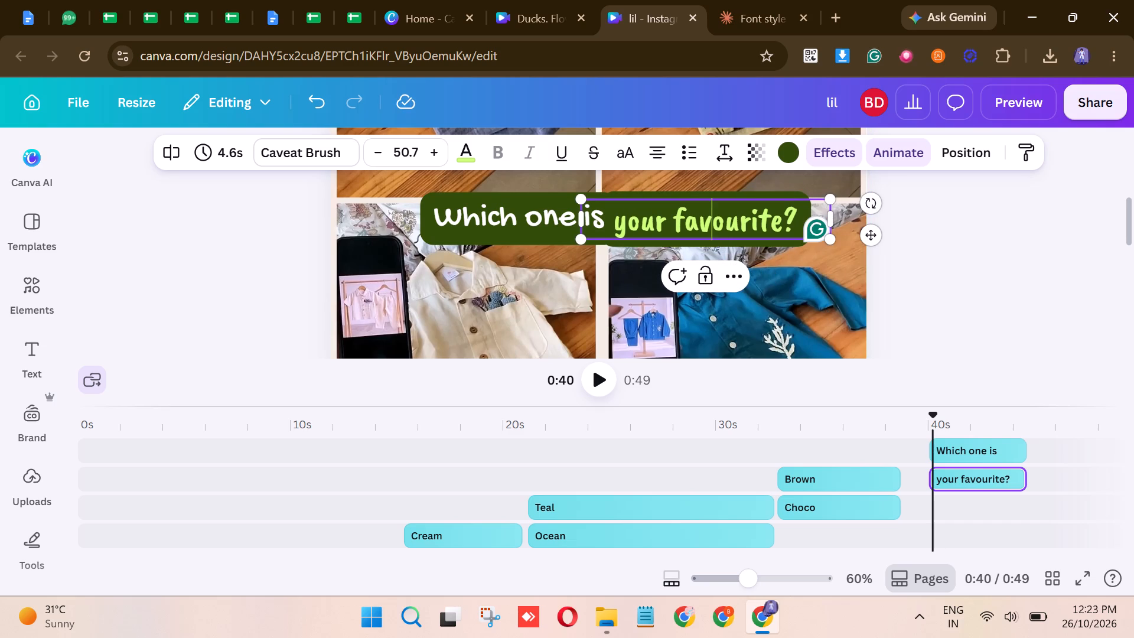
{"action": "left_click", "coordinate": [1015, 243]}
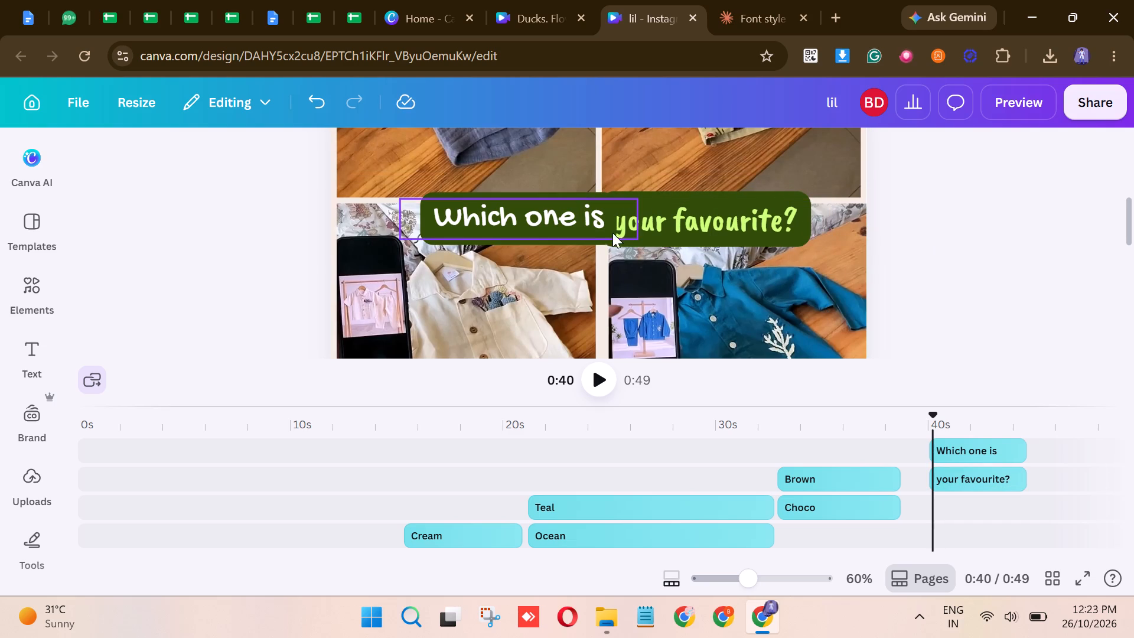
Copy the "your favourite?" text and append it after a space to the "Which one is" caption.
{"action": "left_click", "coordinate": [653, 245]}
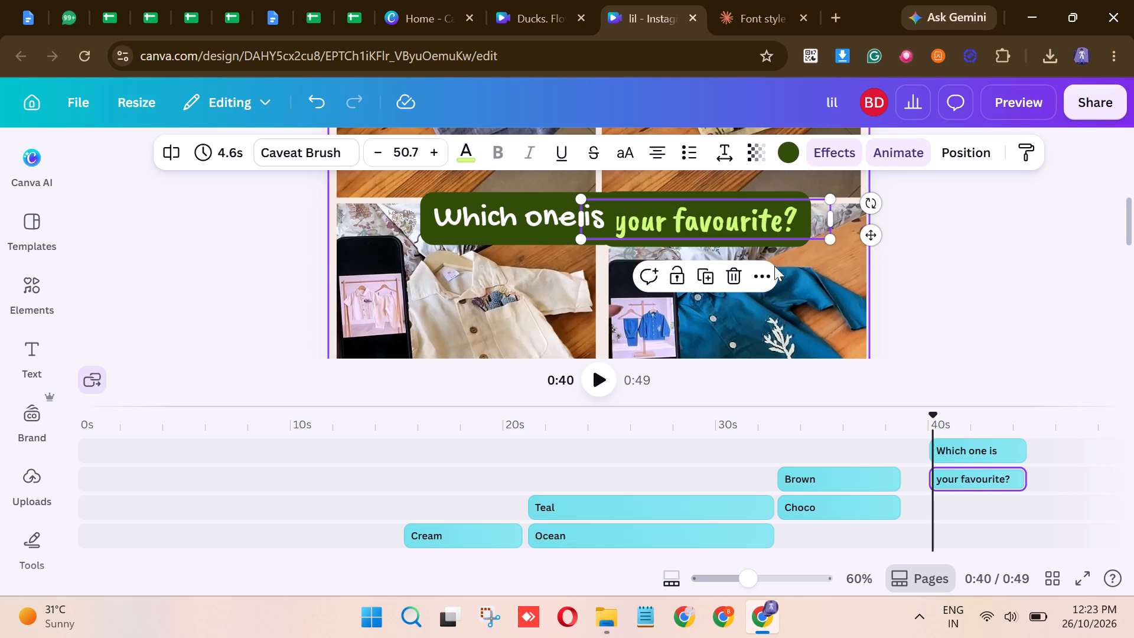
{"action": "left_click", "coordinate": [624, 226]}
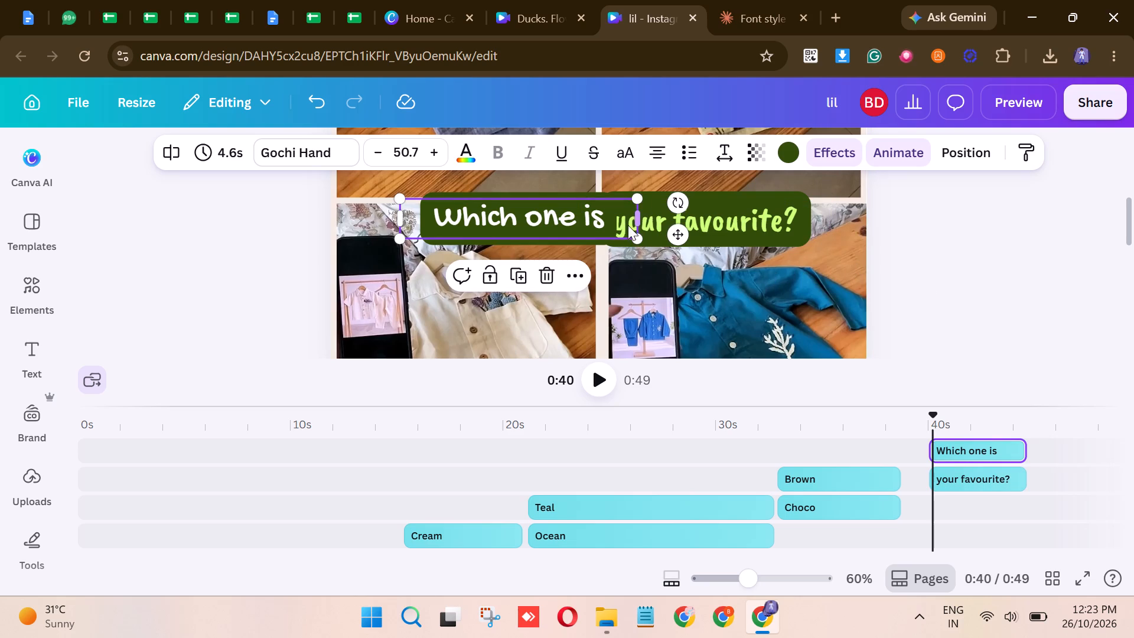
{"action": "left_click", "coordinate": [747, 214]}
{"action": "double_click", "coordinate": [747, 214]}
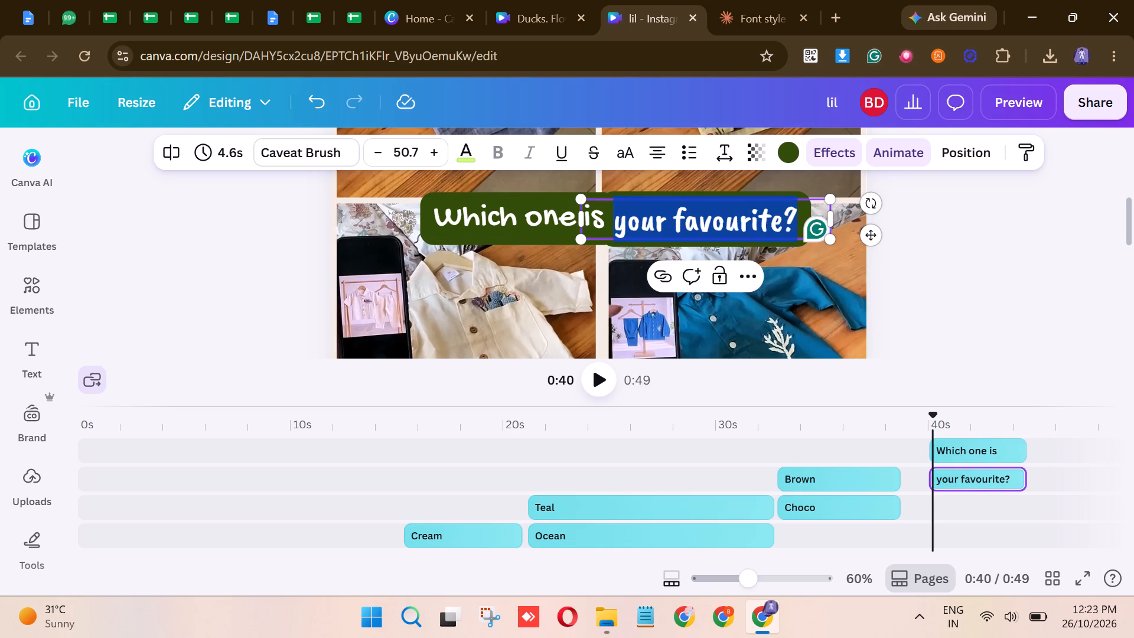
{"action": "key", "text": "ctrl+c"}
{"action": "left_click", "coordinate": [556, 220]}
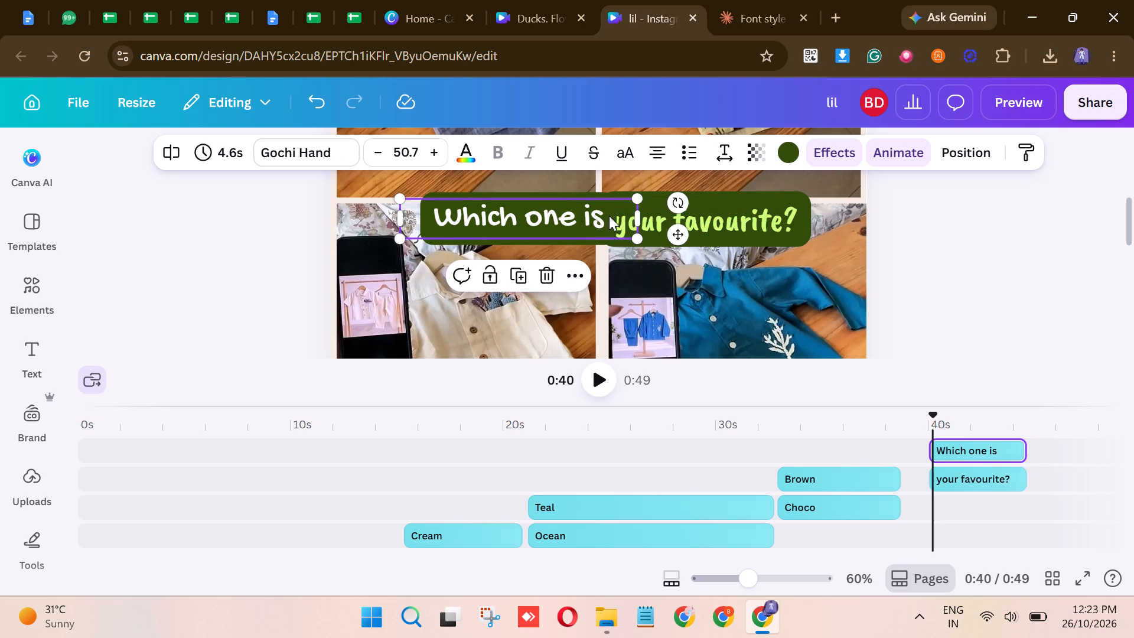
{"action": "double_click", "coordinate": [609, 216]}
{"action": "key", "text": "space"}
{"action": "key", "text": "ctrl+v"}
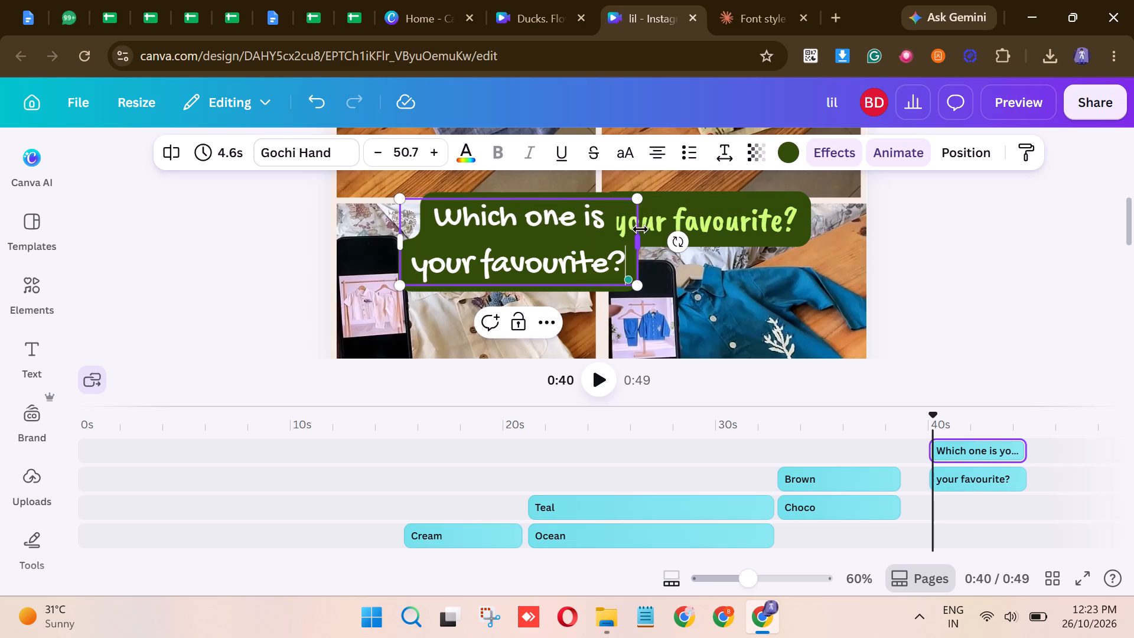
Widen the combined "Which one is your favourite?" text box towards a single line.
{"action": "left_click_drag", "start_coordinate": [641, 239], "coordinate": [681, 231]}
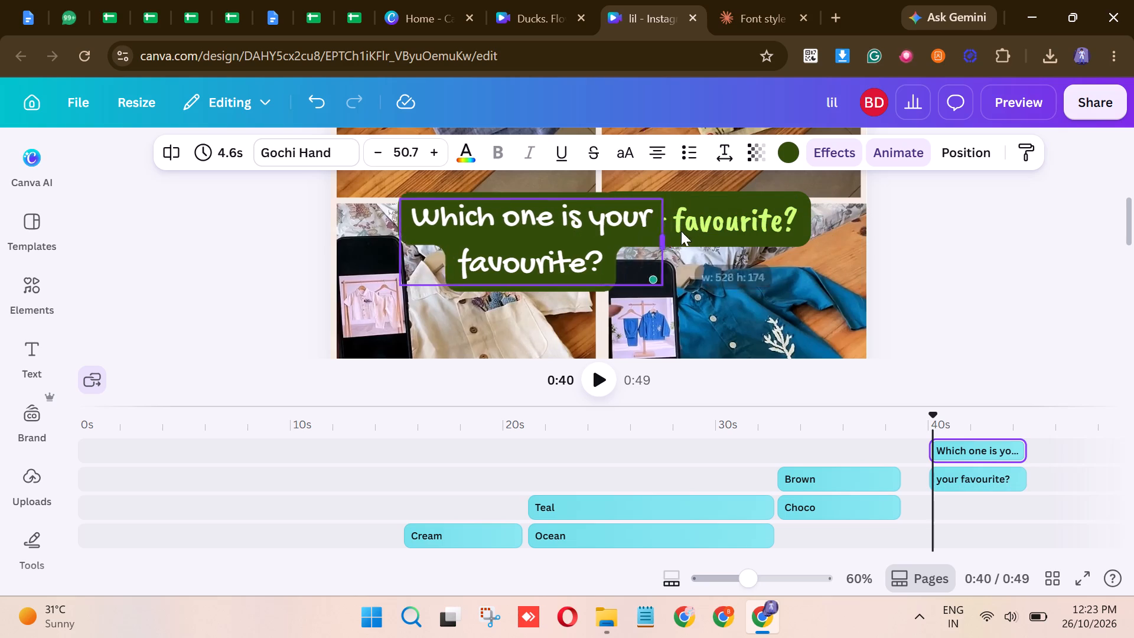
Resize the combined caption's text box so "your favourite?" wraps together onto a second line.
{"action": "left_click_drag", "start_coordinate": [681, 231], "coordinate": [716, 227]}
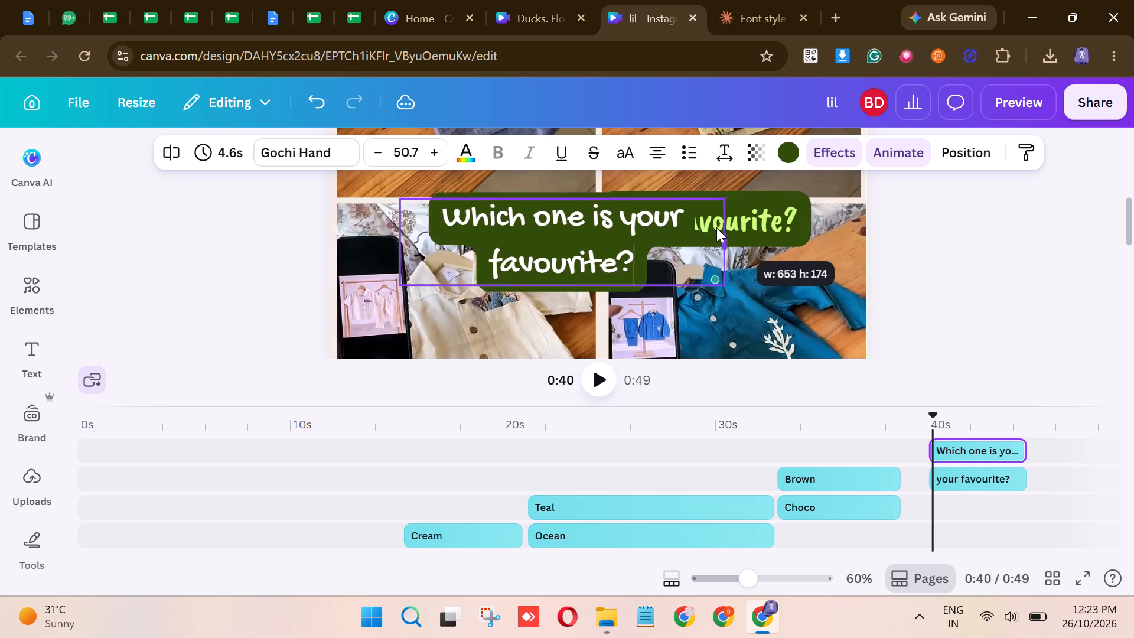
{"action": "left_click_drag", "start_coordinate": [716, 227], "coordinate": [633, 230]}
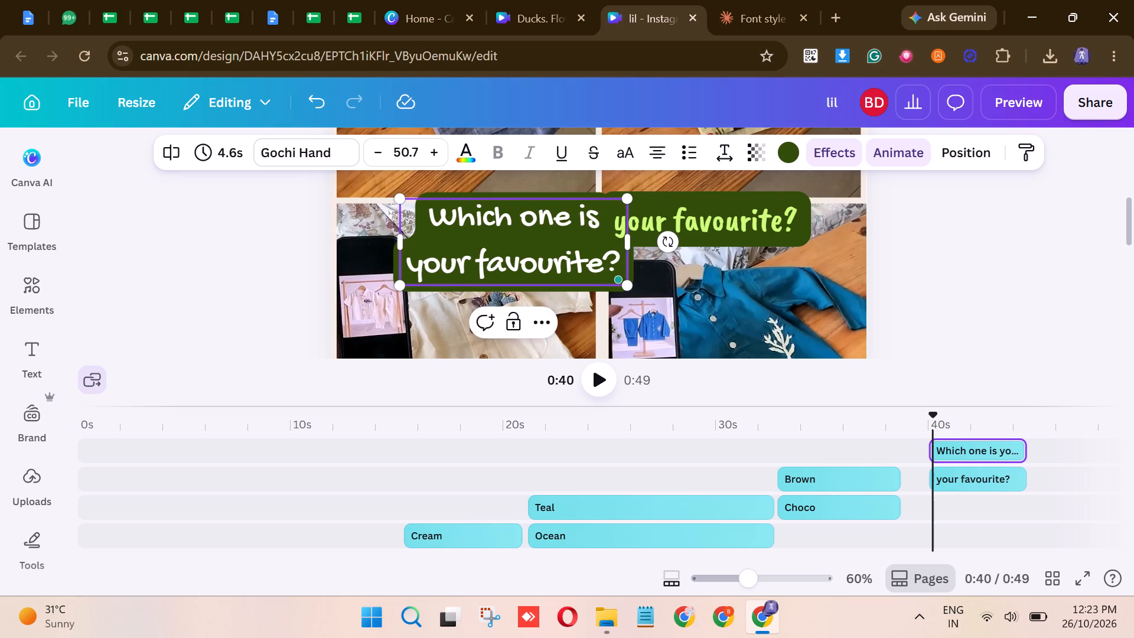
Colour the words "your favourite?" in the combined caption pastel green, leaving "Which one is" white.
{"action": "left_click_drag", "start_coordinate": [410, 259], "coordinate": [617, 252]}
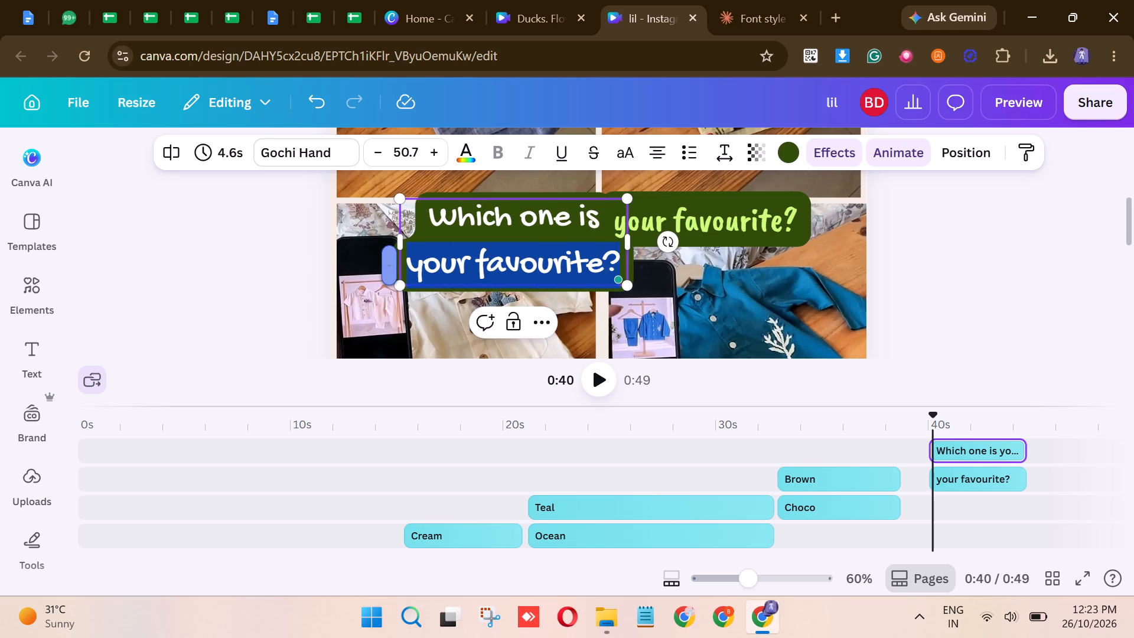
{"action": "left_click_drag", "start_coordinate": [617, 252], "coordinate": [617, 252]}
{"action": "left_click", "coordinate": [463, 158]}
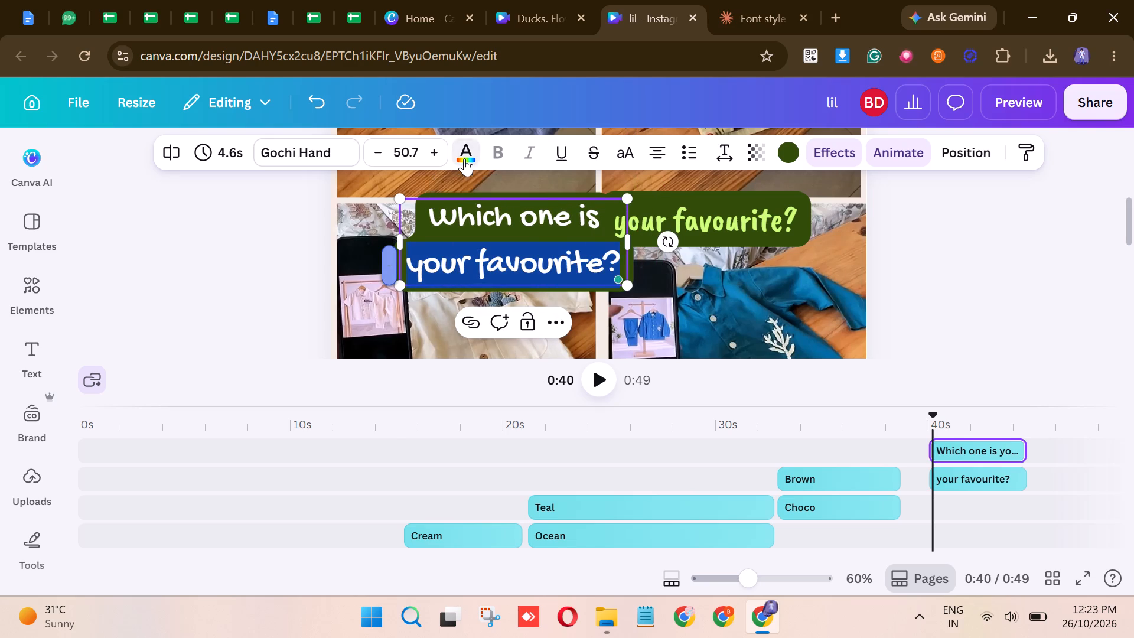
{"action": "left_click", "coordinate": [184, 334]}
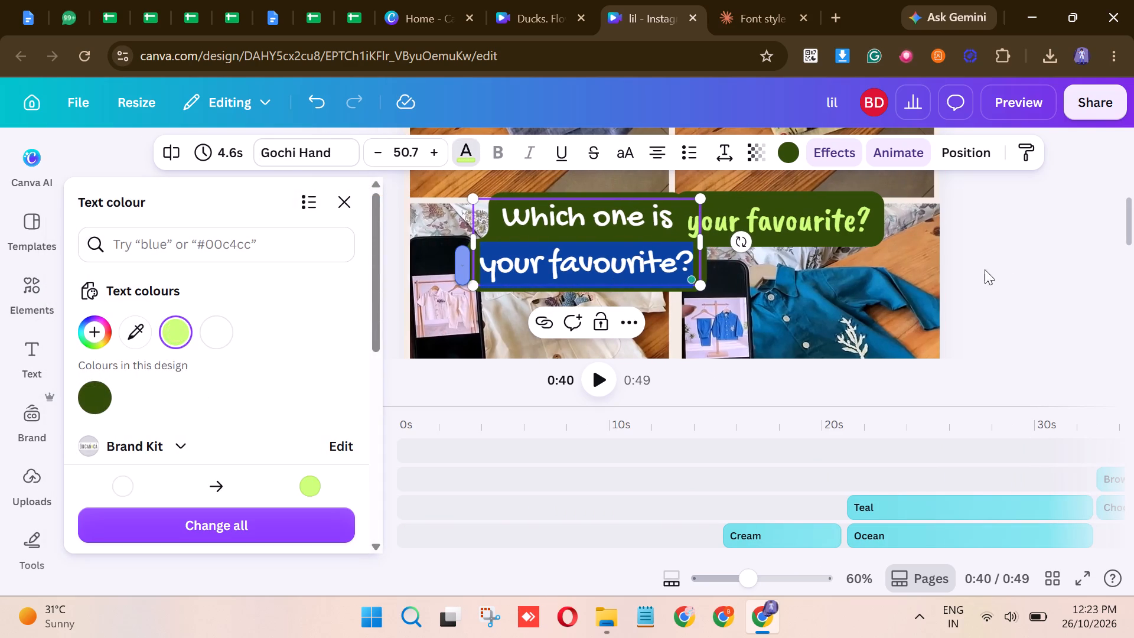
{"action": "left_click", "coordinate": [1005, 269]}
{"action": "left_click", "coordinate": [963, 216]}
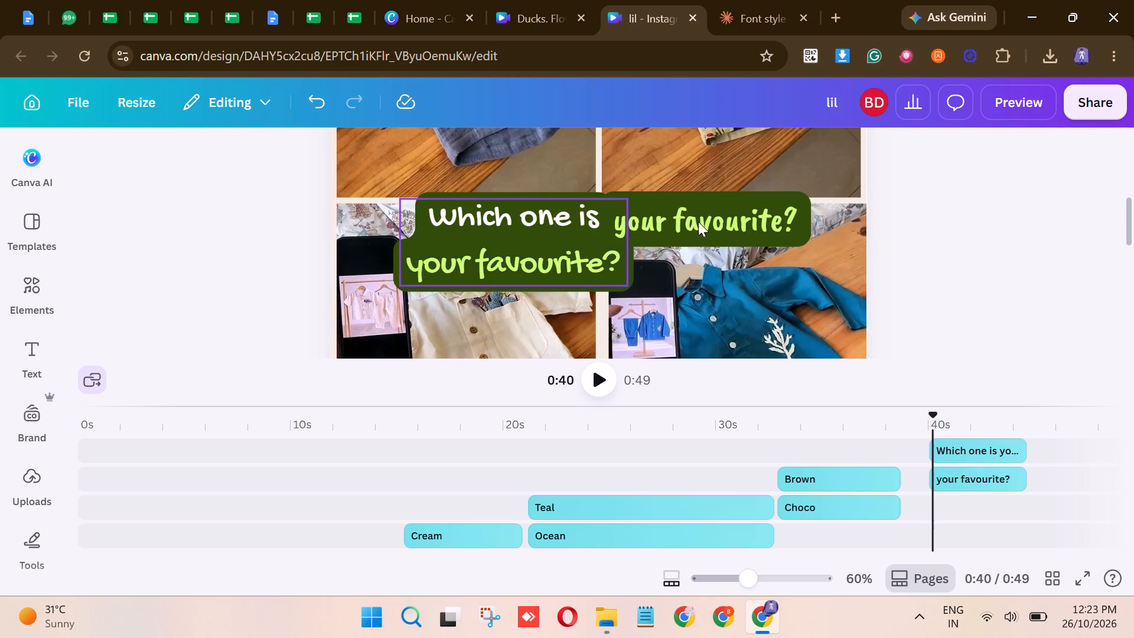
Change the font of the combined "Which one is your favourite?" caption to Caveat Brush.
{"action": "left_click", "coordinate": [527, 257]}
{"action": "left_click", "coordinate": [616, 262]}
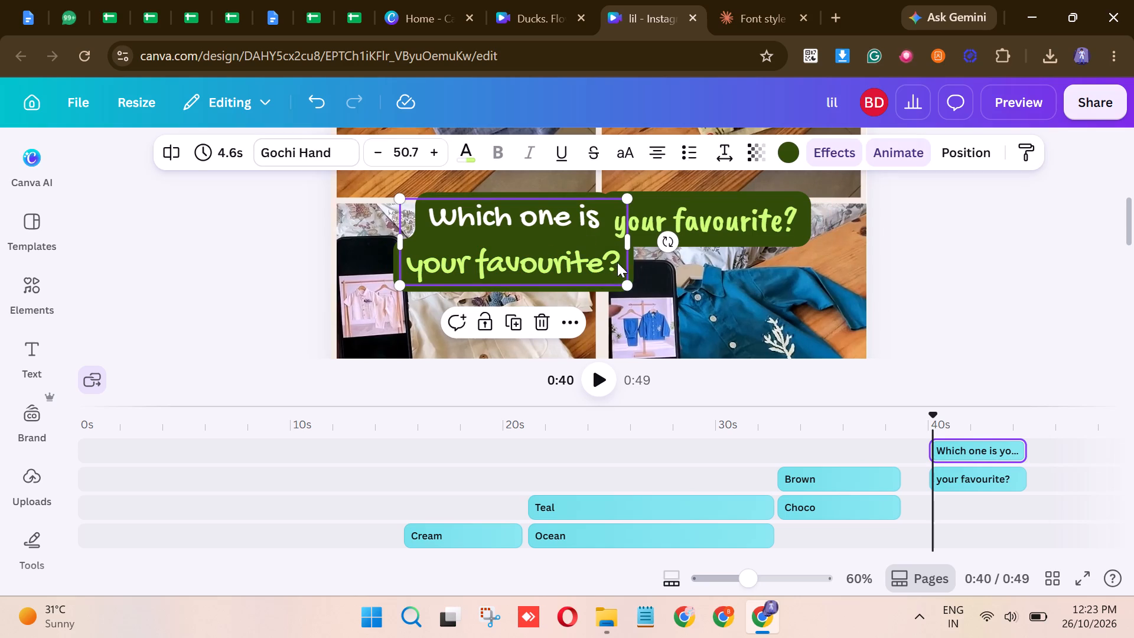
{"action": "left_click_drag", "start_coordinate": [617, 262], "coordinate": [403, 256]}
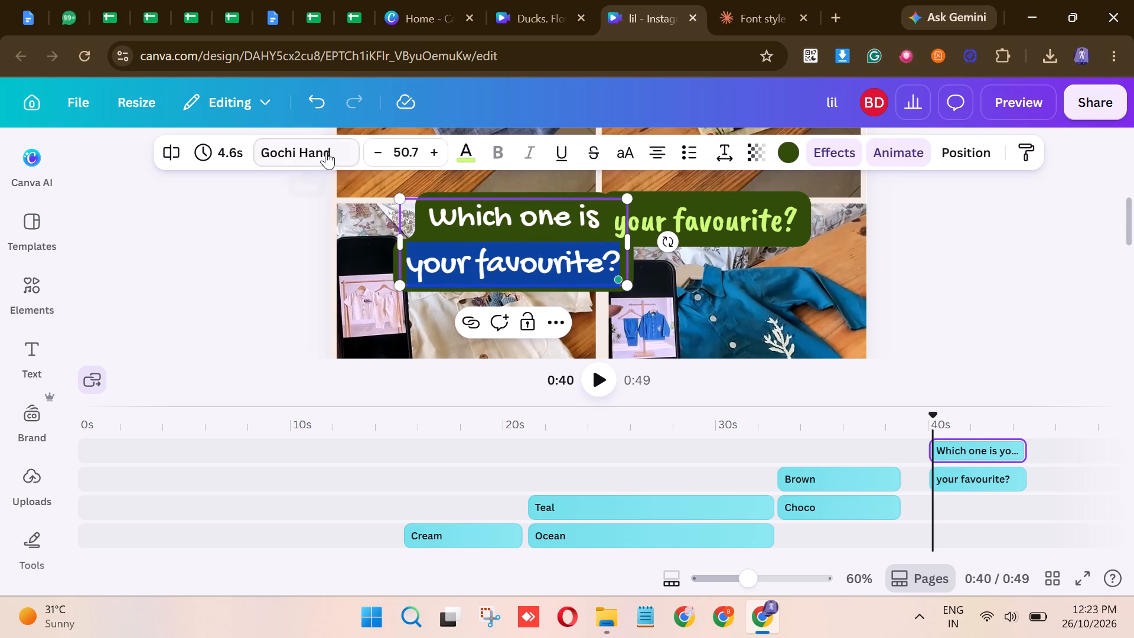
{"action": "left_click", "coordinate": [326, 151]}
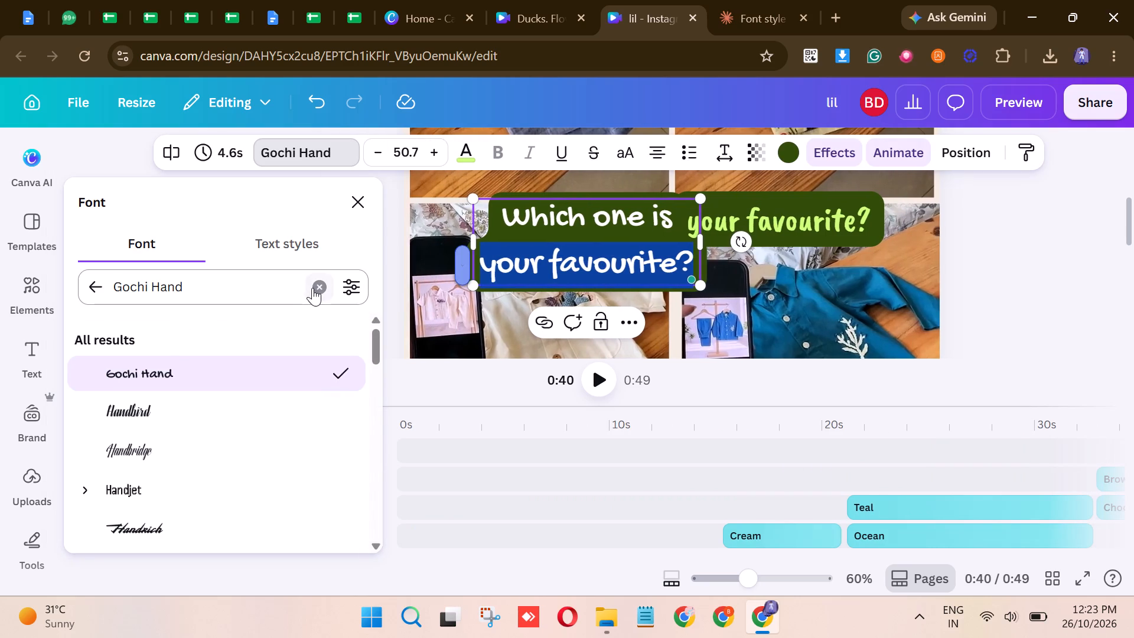
{"action": "left_click", "coordinate": [315, 289]}
{"action": "left_click", "coordinate": [171, 455]}
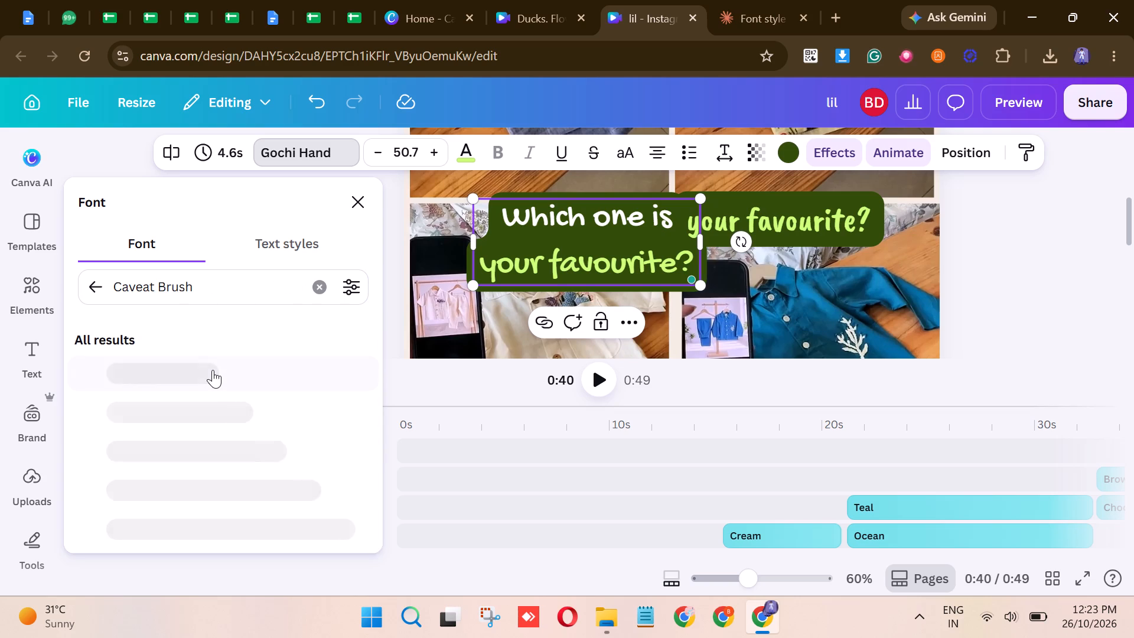
{"action": "left_click", "coordinate": [213, 370]}
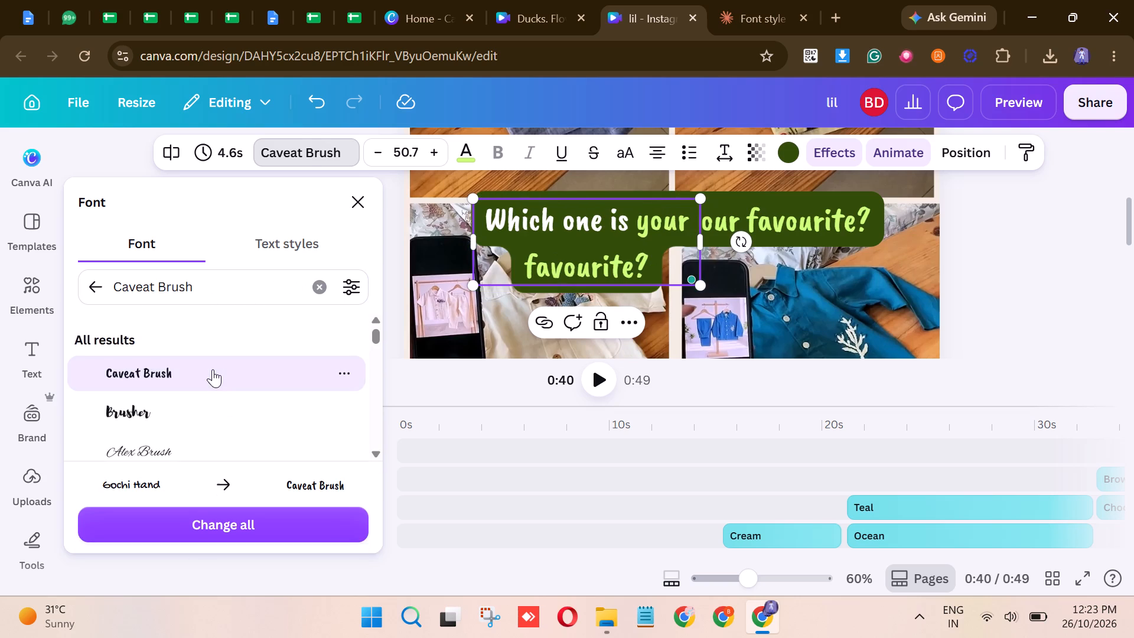
{"action": "left_click", "coordinate": [1072, 256]}
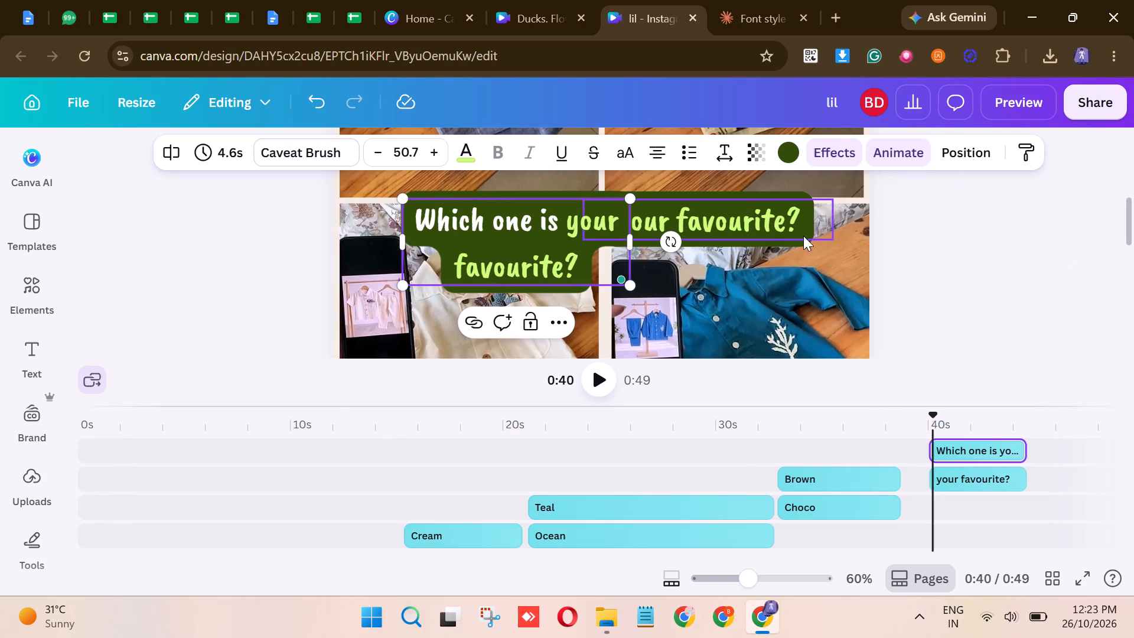
Delete the separate "your favourite?" caption beside the combined one.
{"action": "left_click", "coordinate": [768, 234]}
{"action": "key", "text": "Delete"}
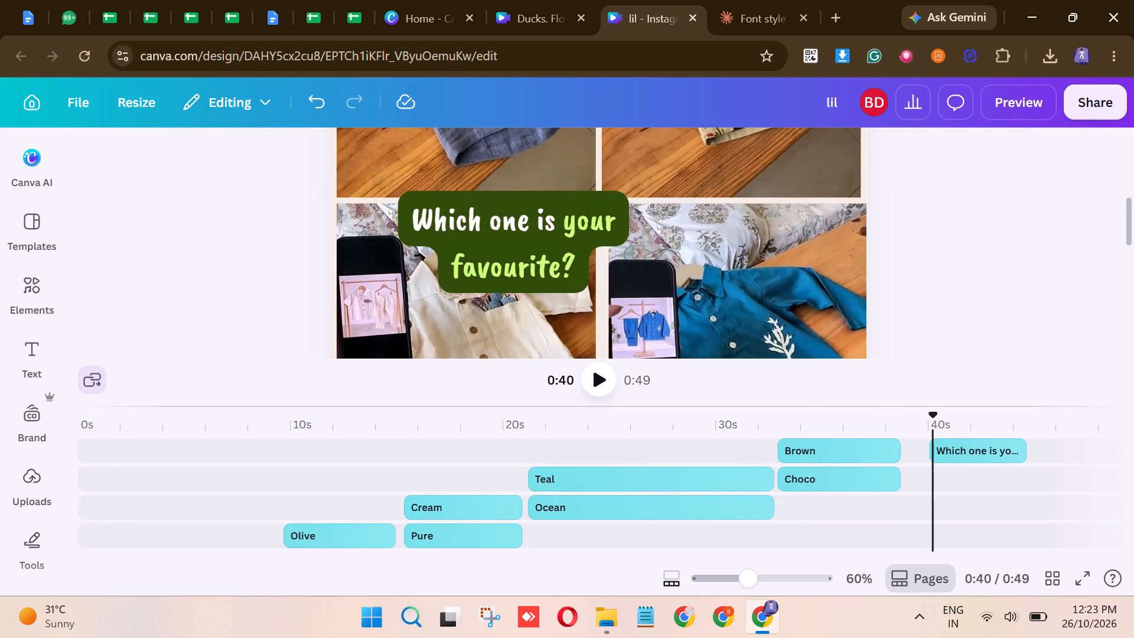
Widen the combined caption's text box until "Which one is your favourite?" fits on a single line.
{"action": "left_click", "coordinate": [490, 256]}
{"action": "left_click_drag", "start_coordinate": [632, 248], "coordinate": [692, 237]}
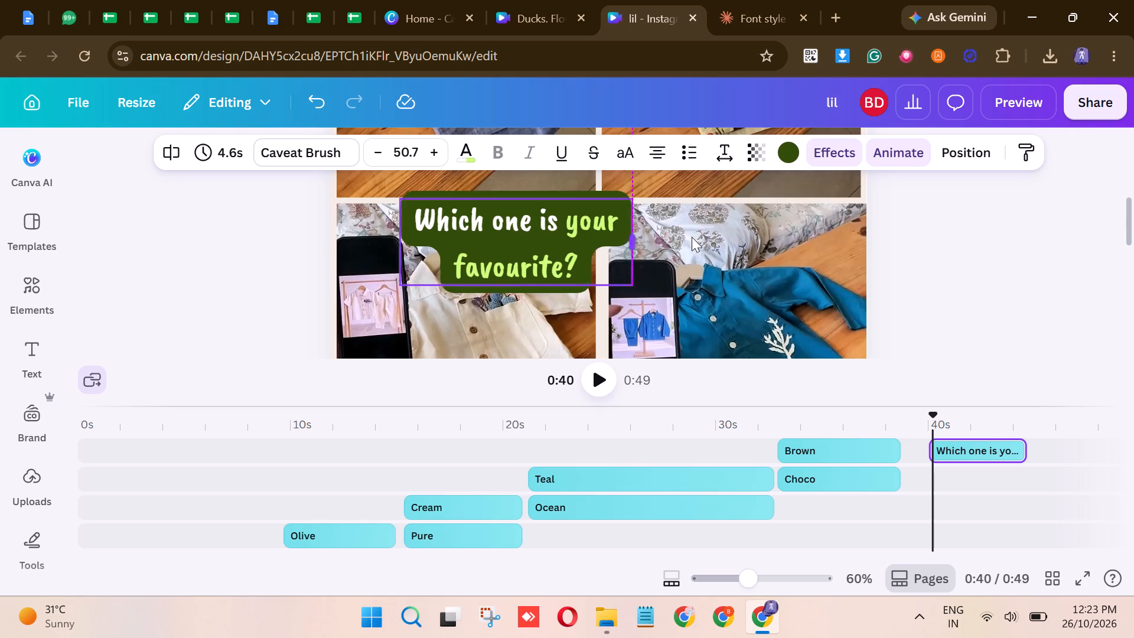
{"action": "left_click_drag", "start_coordinate": [692, 237], "coordinate": [788, 234]}
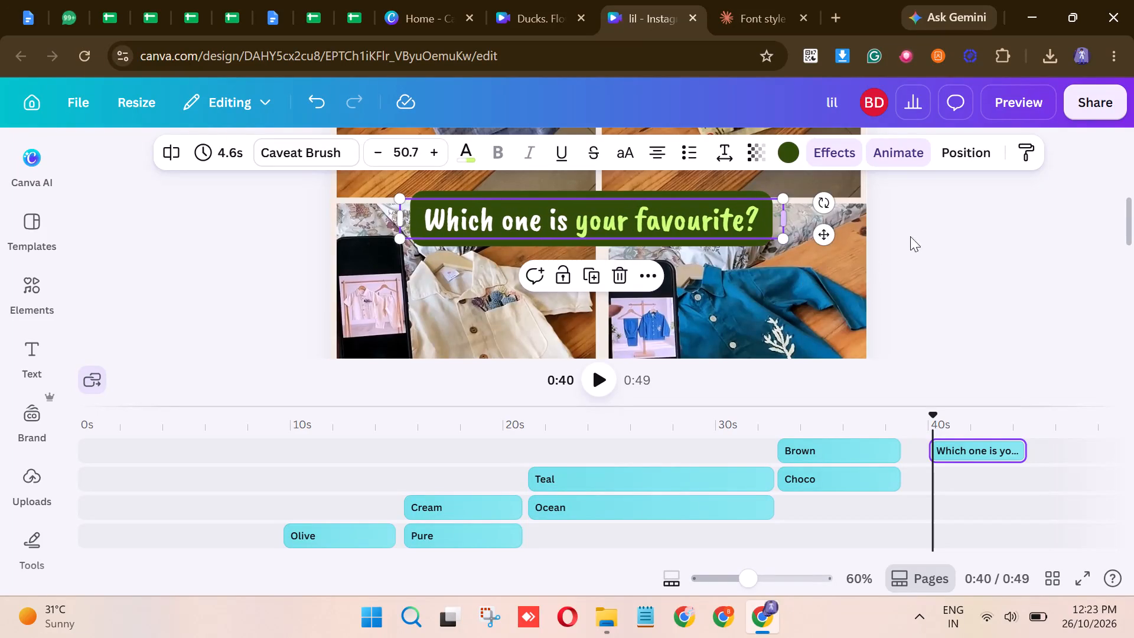
{"action": "left_click", "coordinate": [953, 242]}
Preview the video from the beginning to check the styled captions during playback.
{"action": "left_click", "coordinate": [1028, 105]}
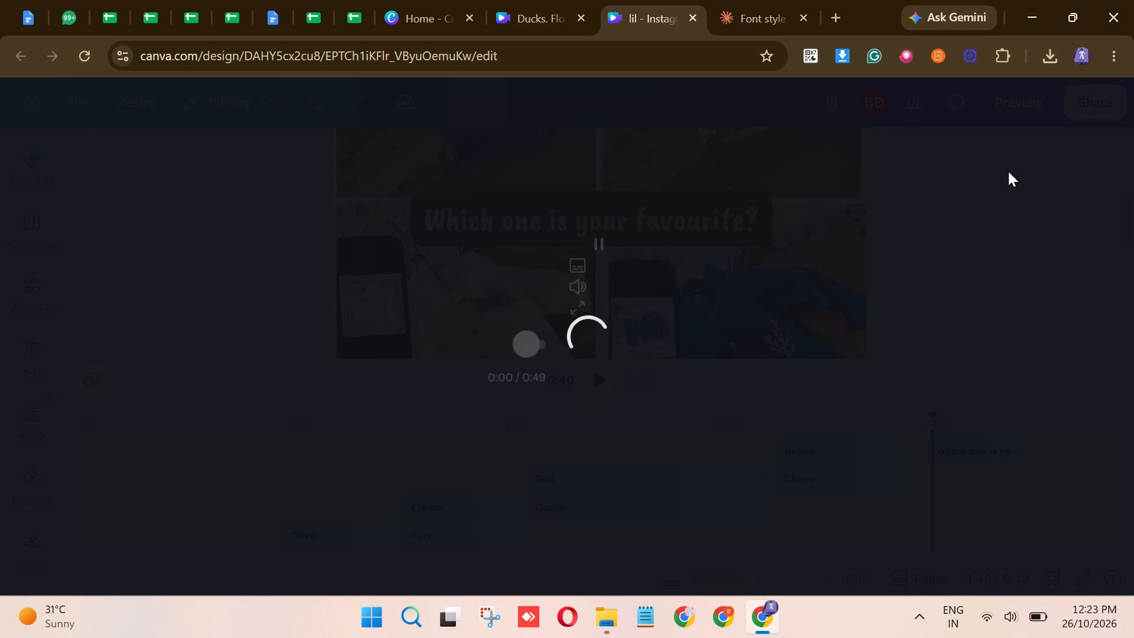
{"action": "left_click_drag", "start_coordinate": [503, 496], "coordinate": [469, 501]}
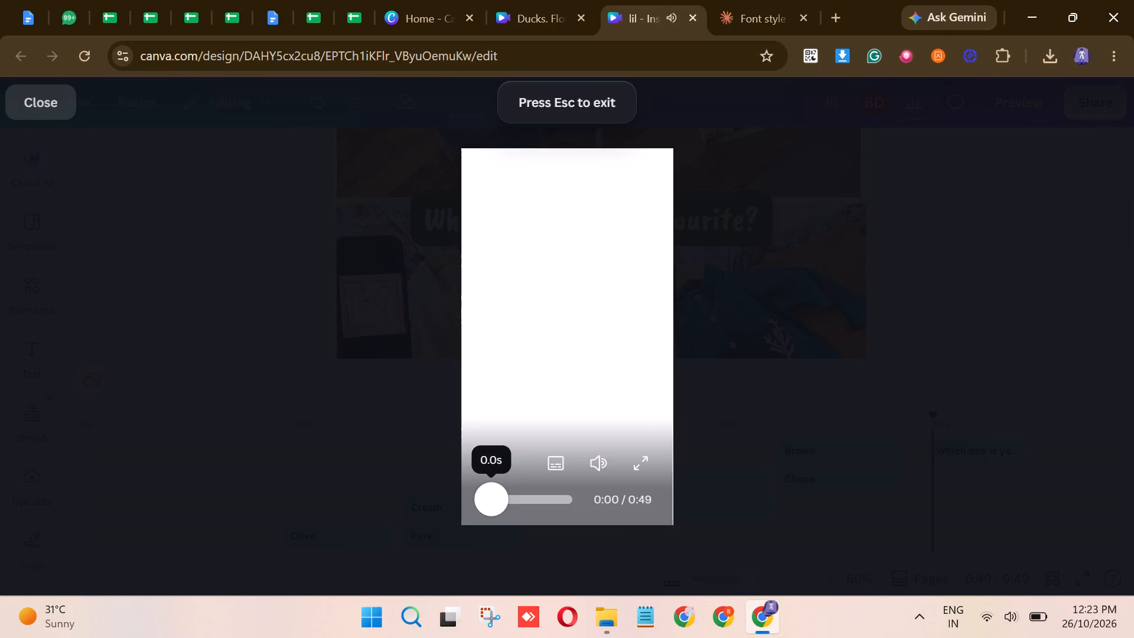
{"action": "left_click_drag", "start_coordinate": [469, 501], "coordinate": [465, 502]}
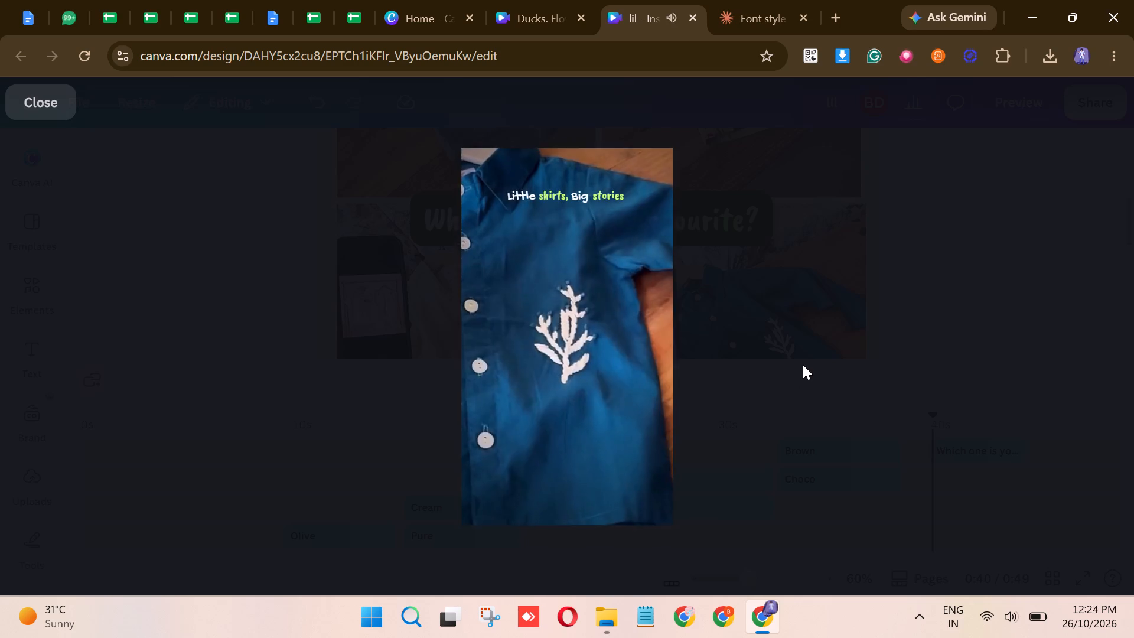
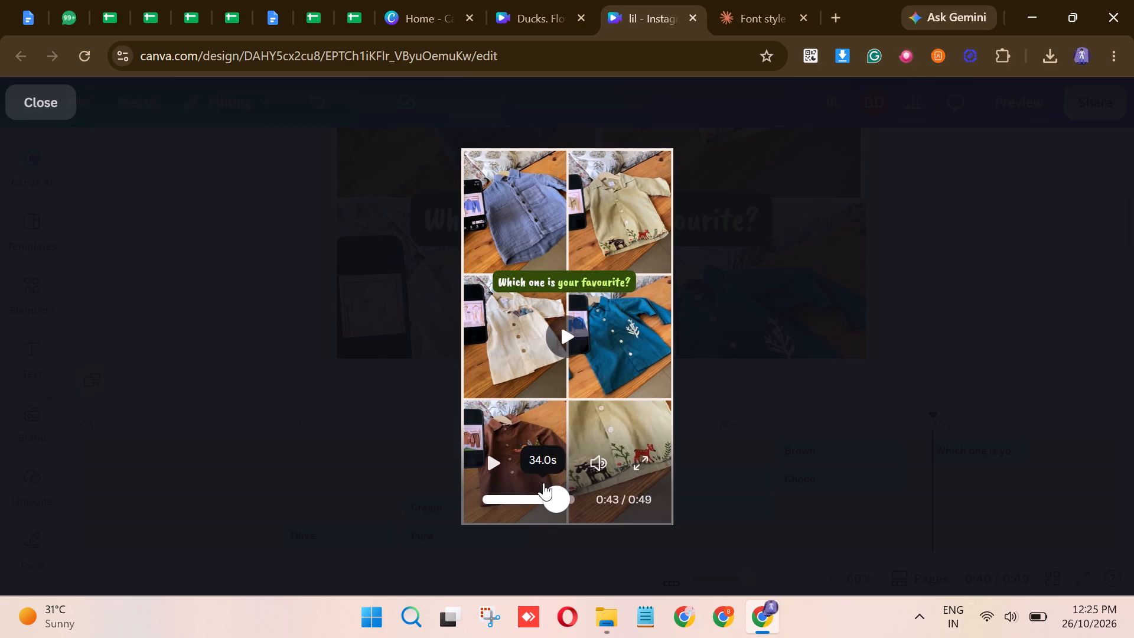
Close the preview and scrub through the video from its start to examine the "Jungle Olive" caption around 12 seconds.
{"action": "left_click", "coordinate": [47, 92]}
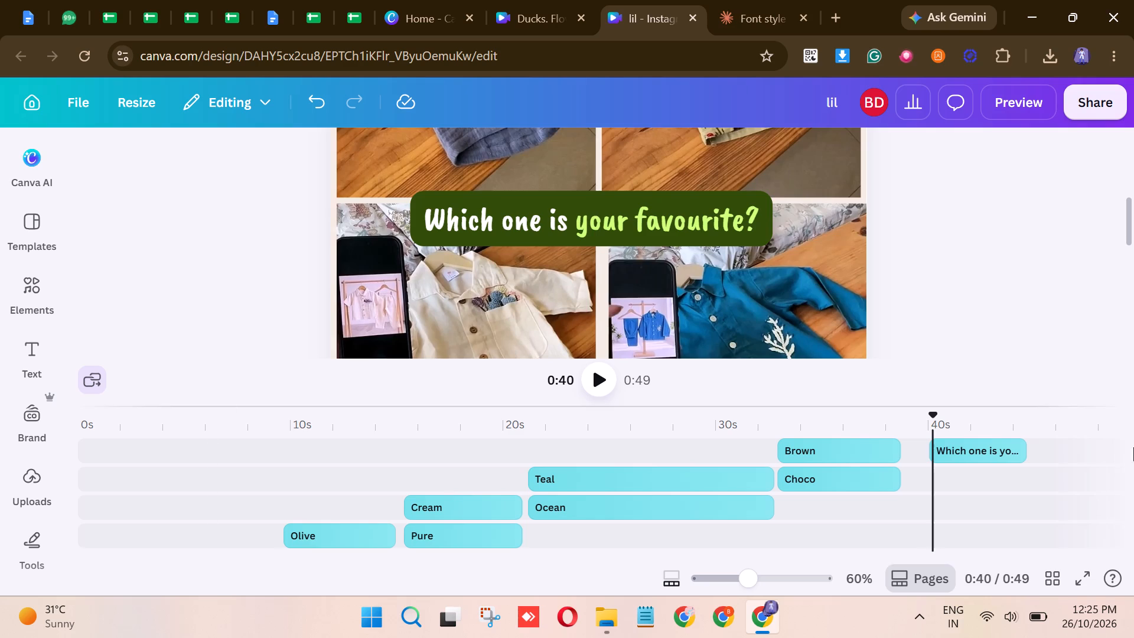
{"action": "left_click_drag", "start_coordinate": [939, 421], "coordinate": [789, 419]}
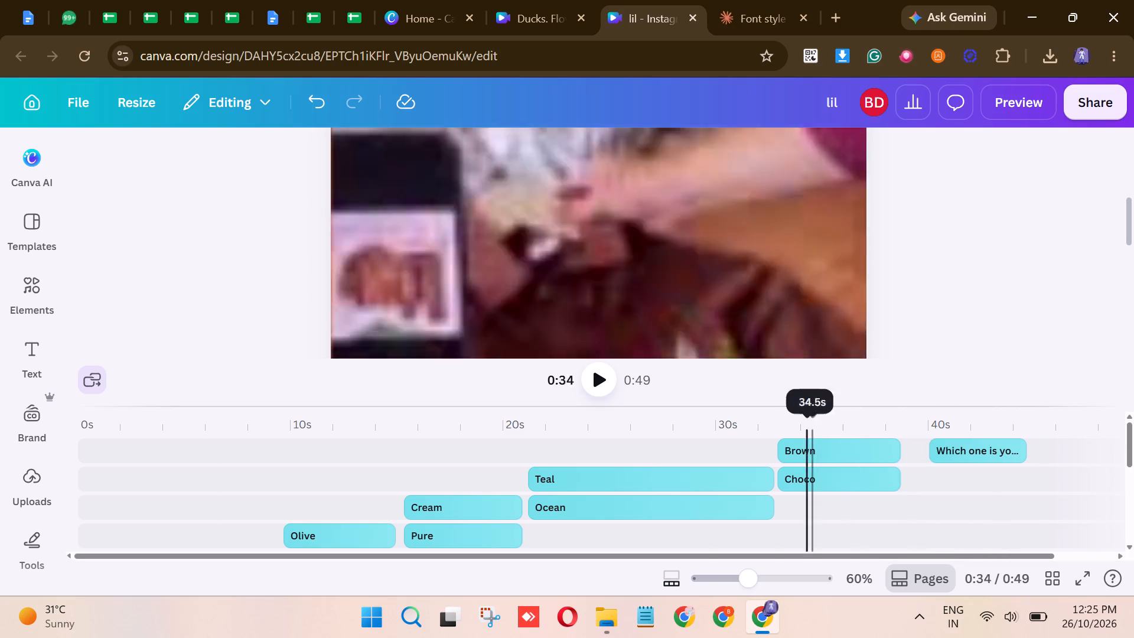
{"action": "left_click_drag", "start_coordinate": [789, 419], "coordinate": [45, 448]}
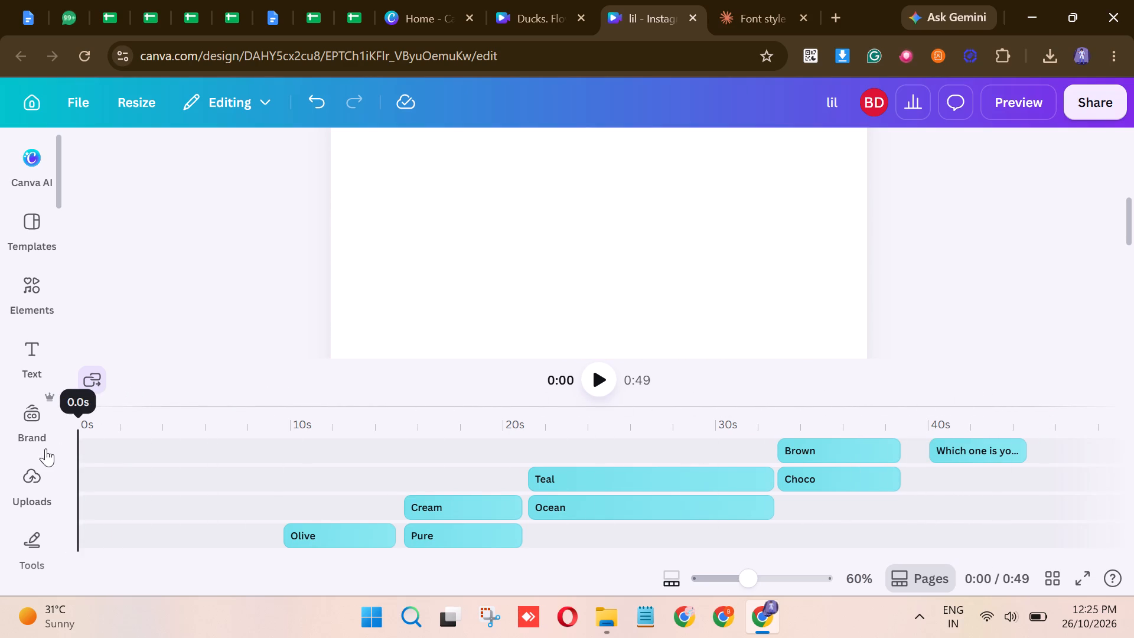
{"action": "left_click_drag", "start_coordinate": [45, 448], "coordinate": [205, 439]}
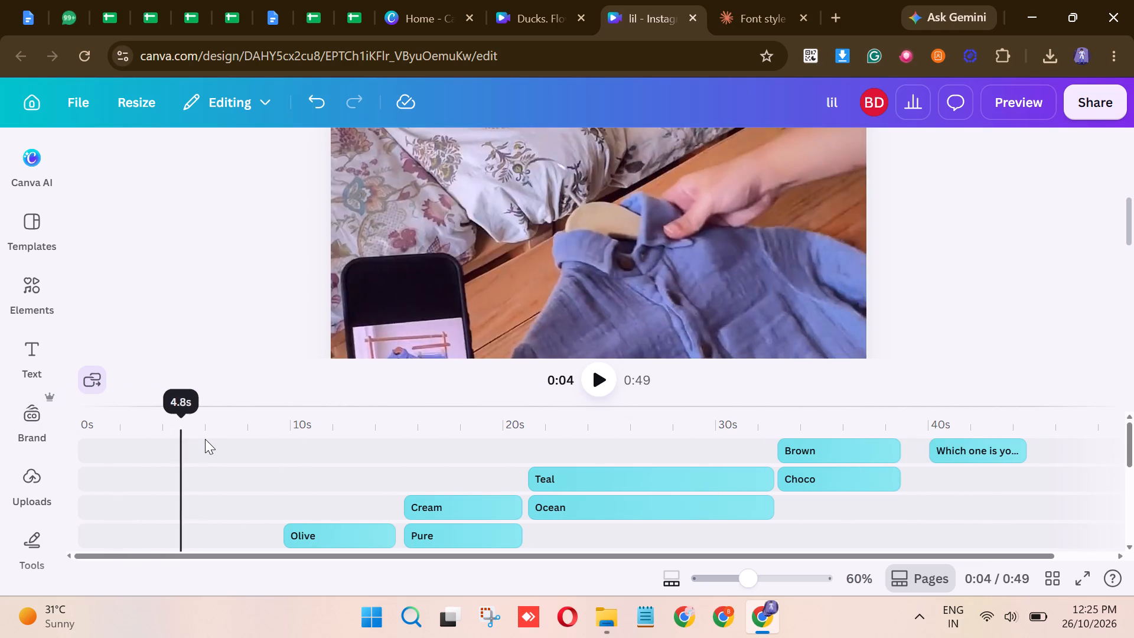
{"action": "left_click_drag", "start_coordinate": [205, 439], "coordinate": [336, 432]}
{"action": "scroll", "coordinate": [644, 237], "scroll_direction": "up", "scroll_amount": 3}
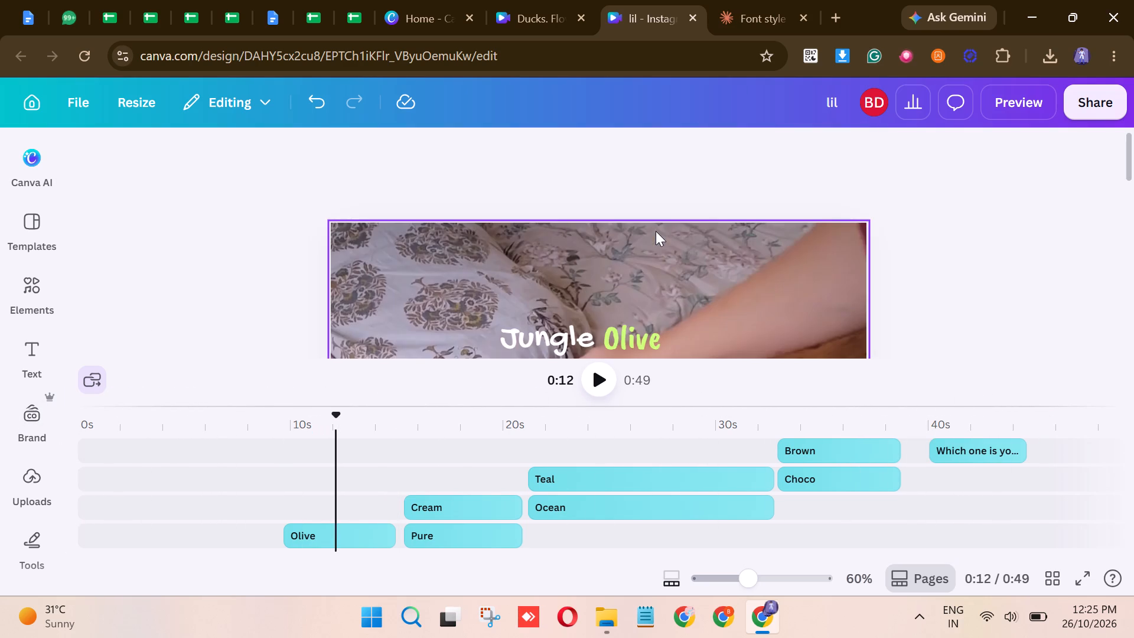
{"action": "left_click", "coordinate": [736, 288]}
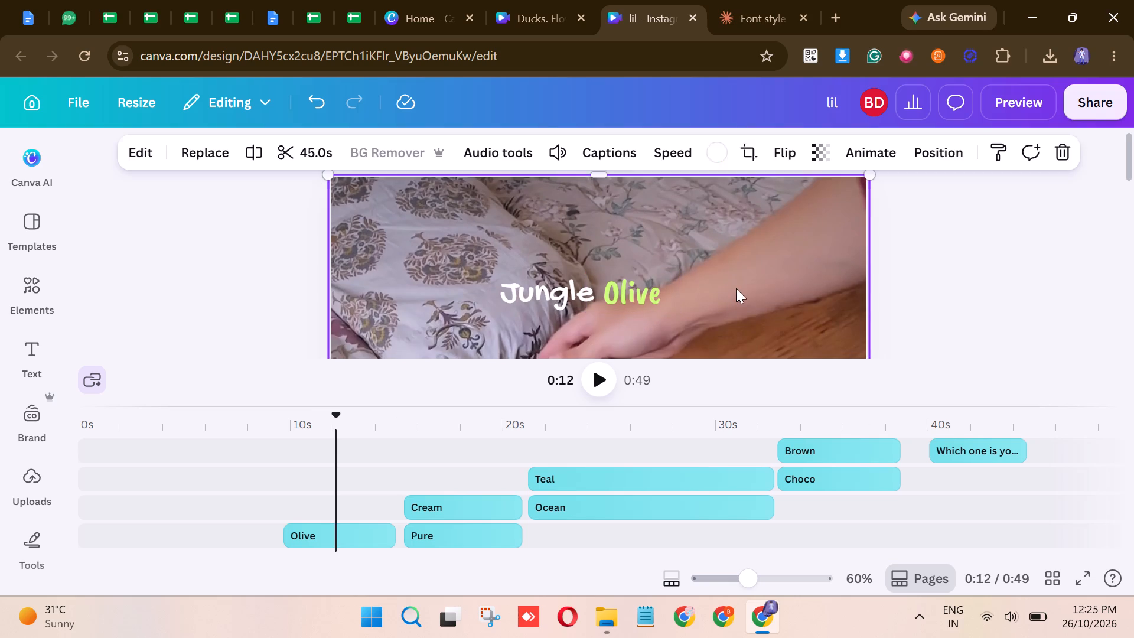
{"action": "left_click", "coordinate": [578, 316]}
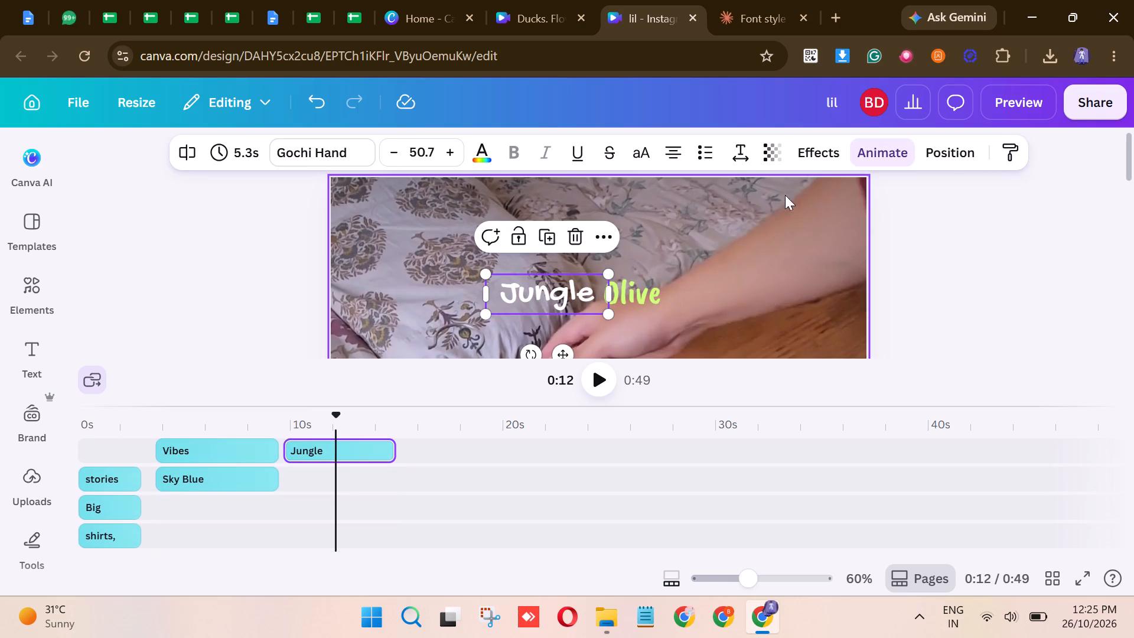
{"action": "left_click", "coordinate": [807, 259]}
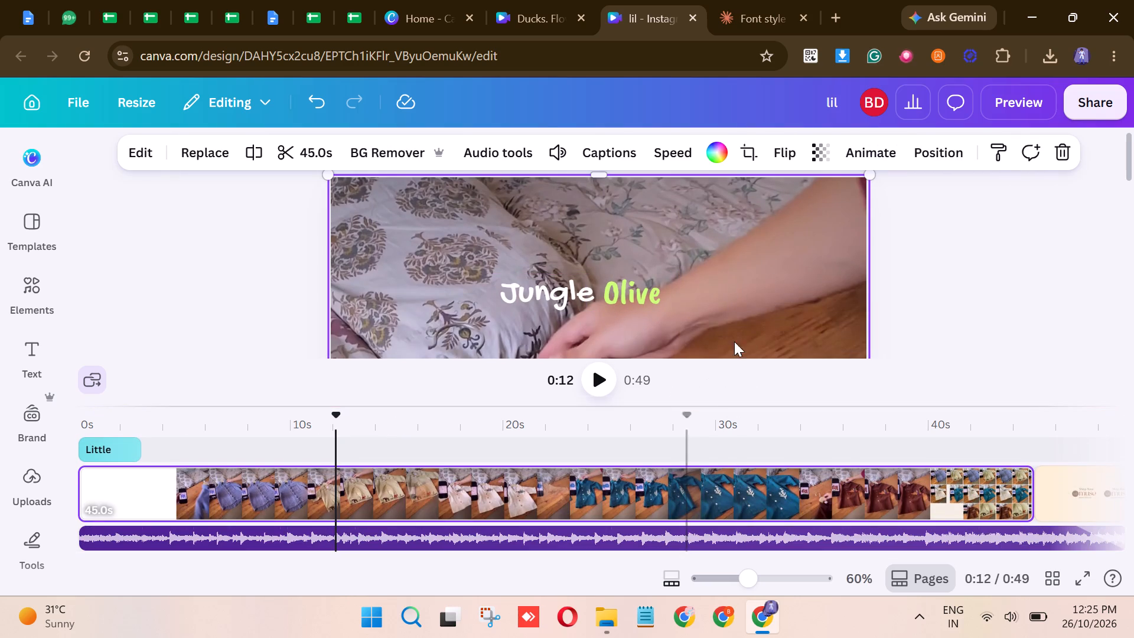
{"action": "left_click", "coordinate": [952, 273]}
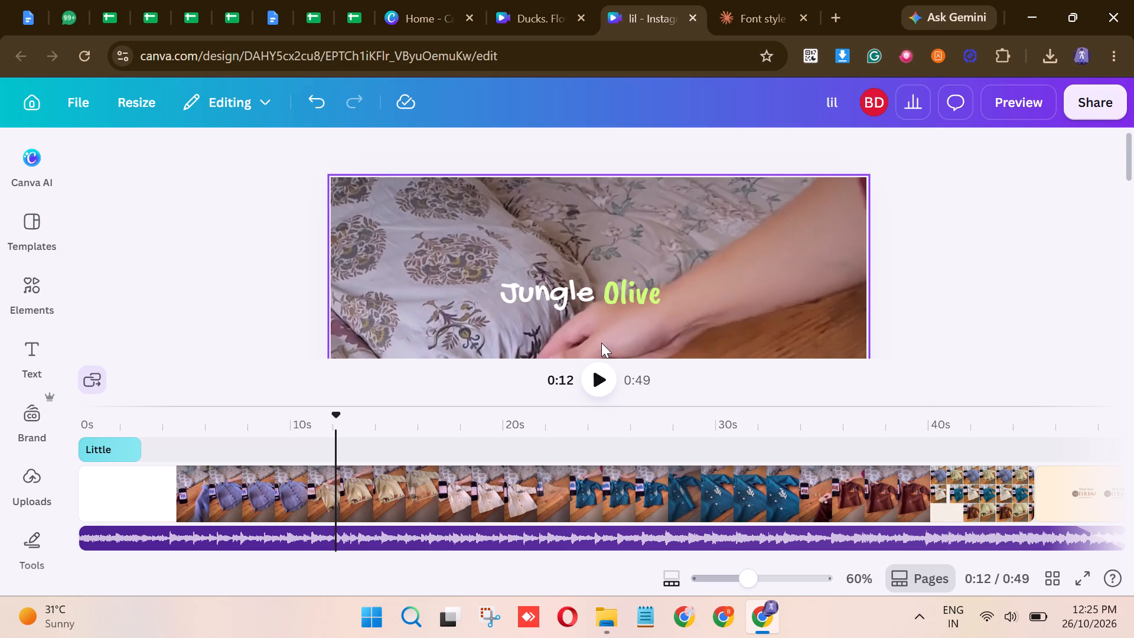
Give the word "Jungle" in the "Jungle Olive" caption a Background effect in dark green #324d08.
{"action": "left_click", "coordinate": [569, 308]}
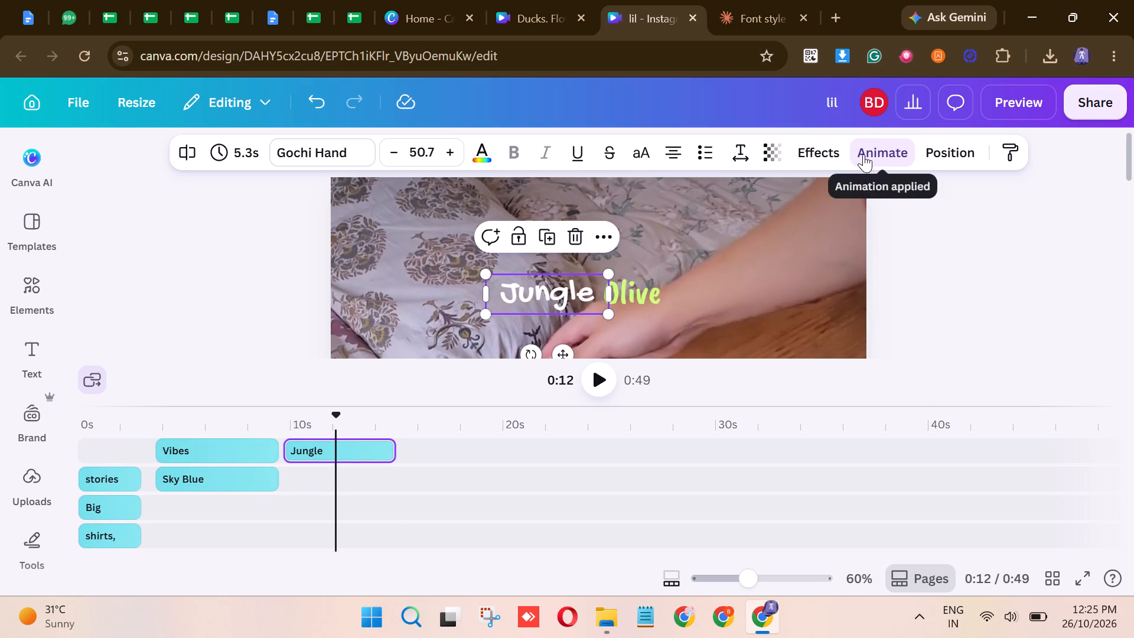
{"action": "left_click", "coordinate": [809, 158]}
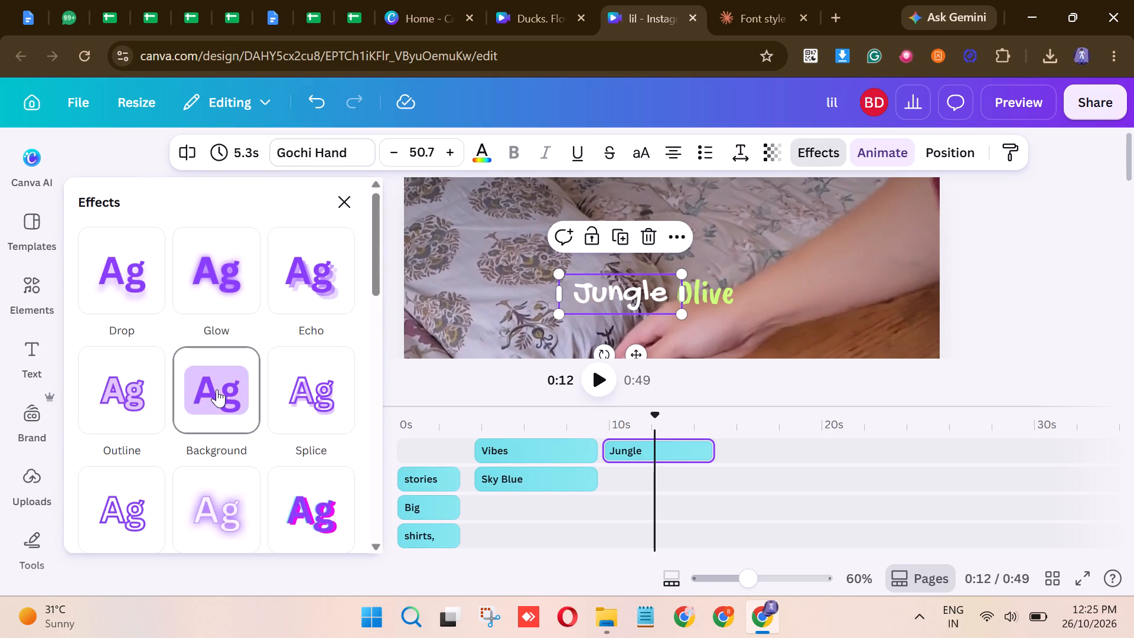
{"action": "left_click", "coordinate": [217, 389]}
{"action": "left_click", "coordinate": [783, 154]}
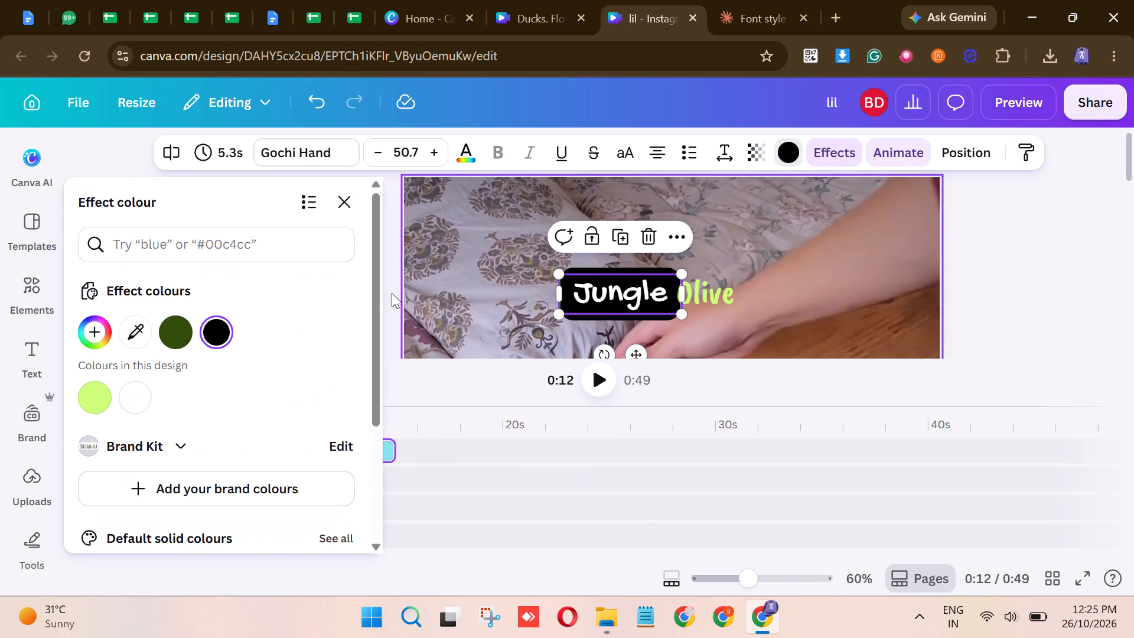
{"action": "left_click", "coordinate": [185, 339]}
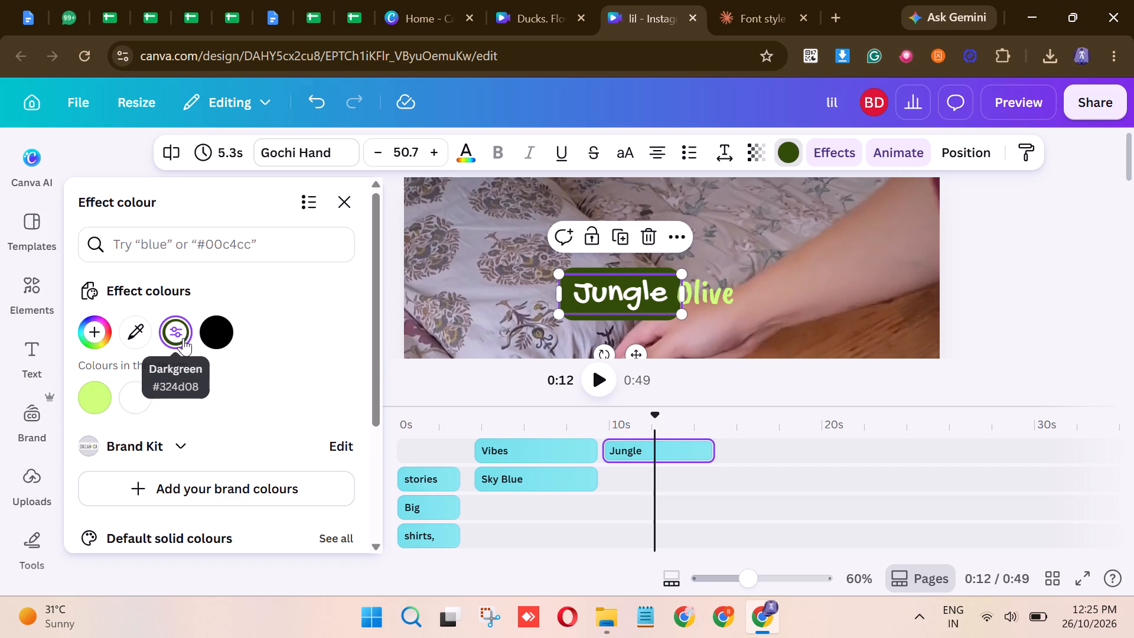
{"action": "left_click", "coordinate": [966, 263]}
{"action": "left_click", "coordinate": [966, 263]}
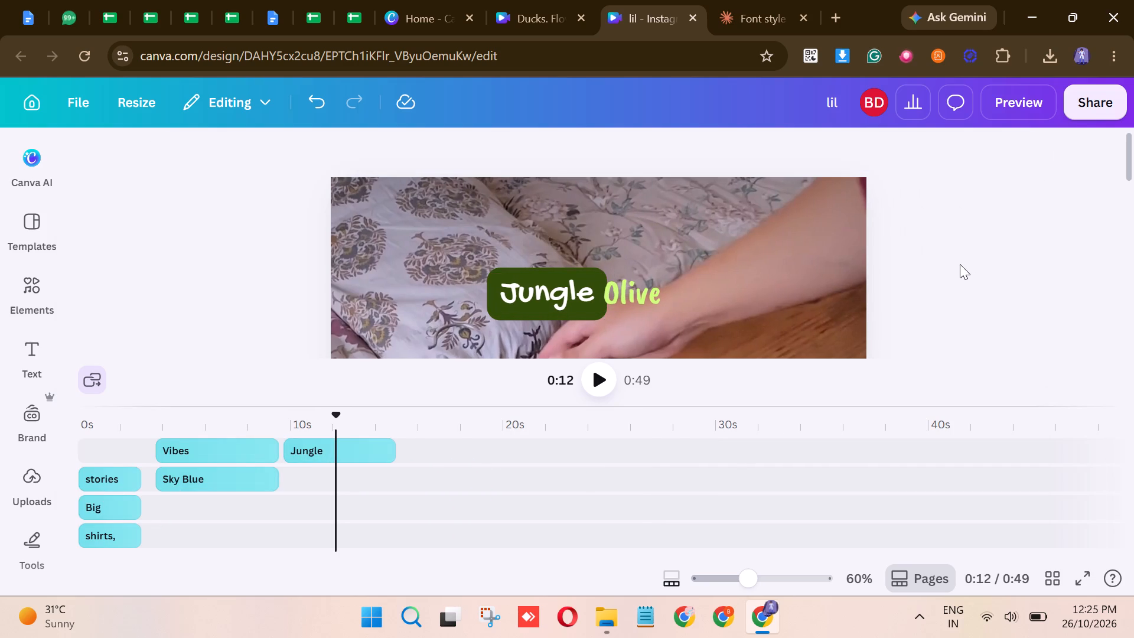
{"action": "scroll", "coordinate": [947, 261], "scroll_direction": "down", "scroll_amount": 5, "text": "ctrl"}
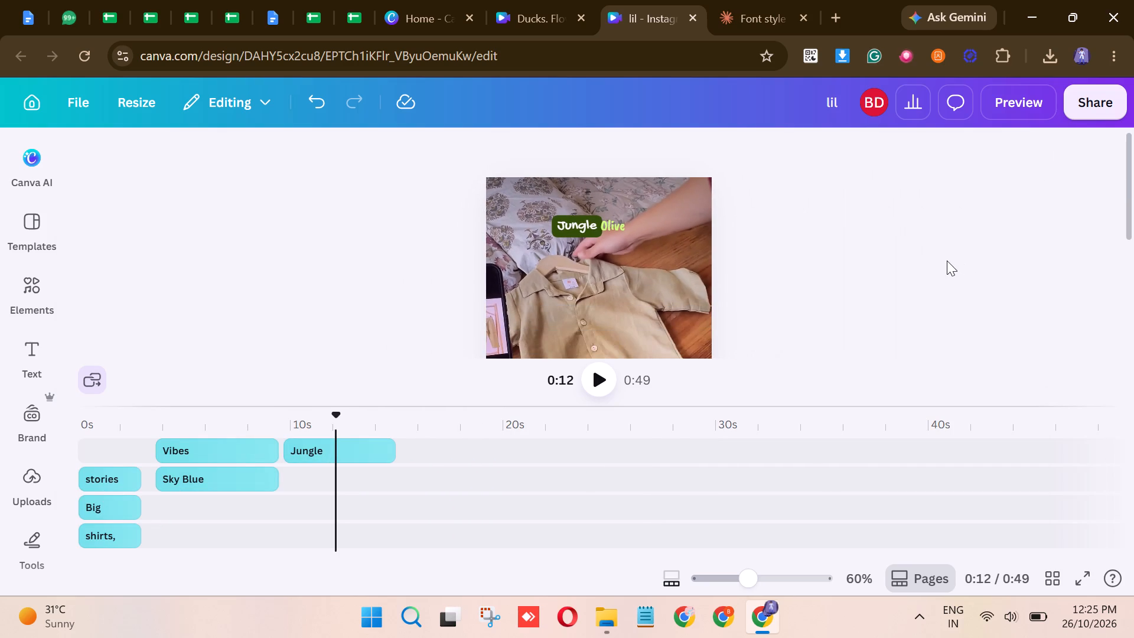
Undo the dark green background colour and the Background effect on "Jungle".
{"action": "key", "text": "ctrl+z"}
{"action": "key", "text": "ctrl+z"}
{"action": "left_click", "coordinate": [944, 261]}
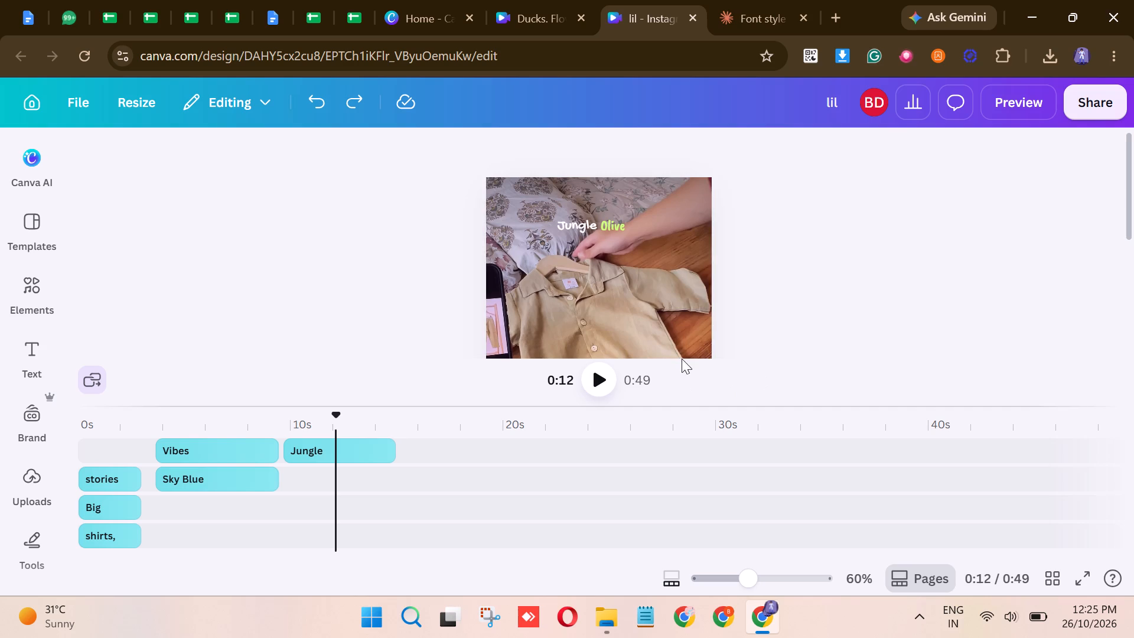
Scrub through the colour-name captions from "Sky Blue Vibes" onward and play the closing question's entrance to compare their styling.
{"action": "left_click_drag", "start_coordinate": [334, 414], "coordinate": [267, 416]}
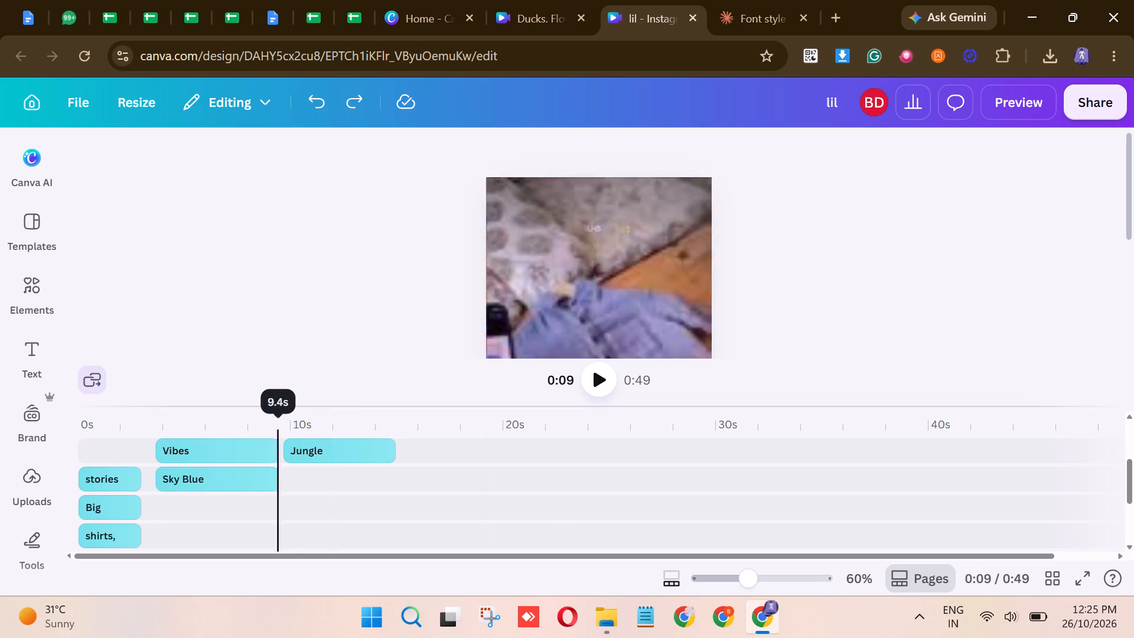
{"action": "left_click_drag", "start_coordinate": [267, 416], "coordinate": [234, 433]}
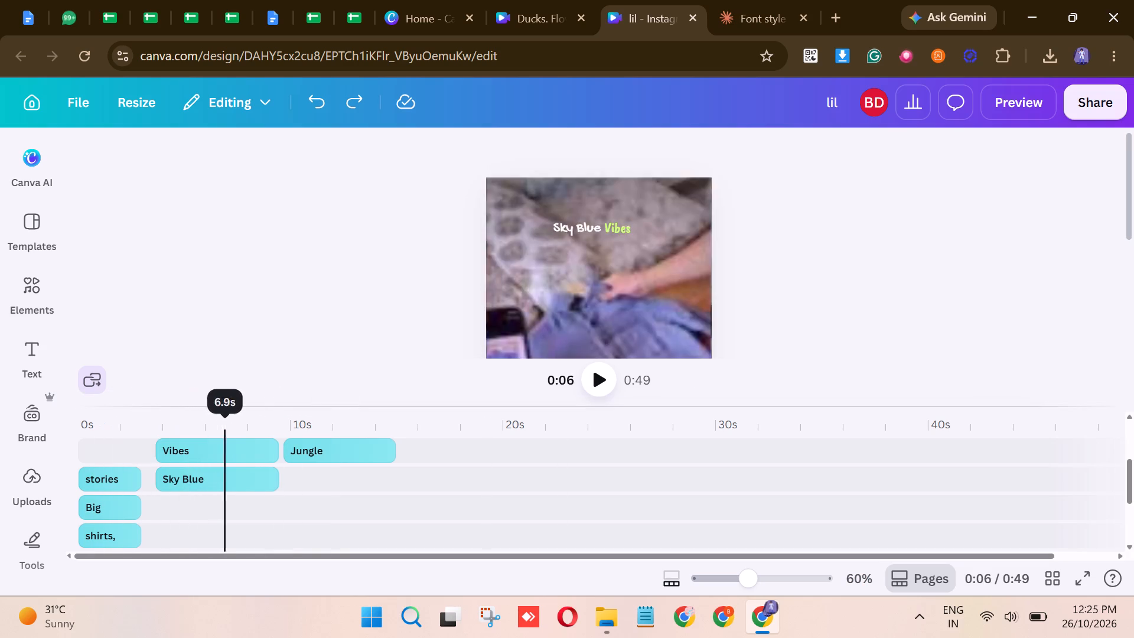
{"action": "left_click_drag", "start_coordinate": [234, 433], "coordinate": [500, 454]}
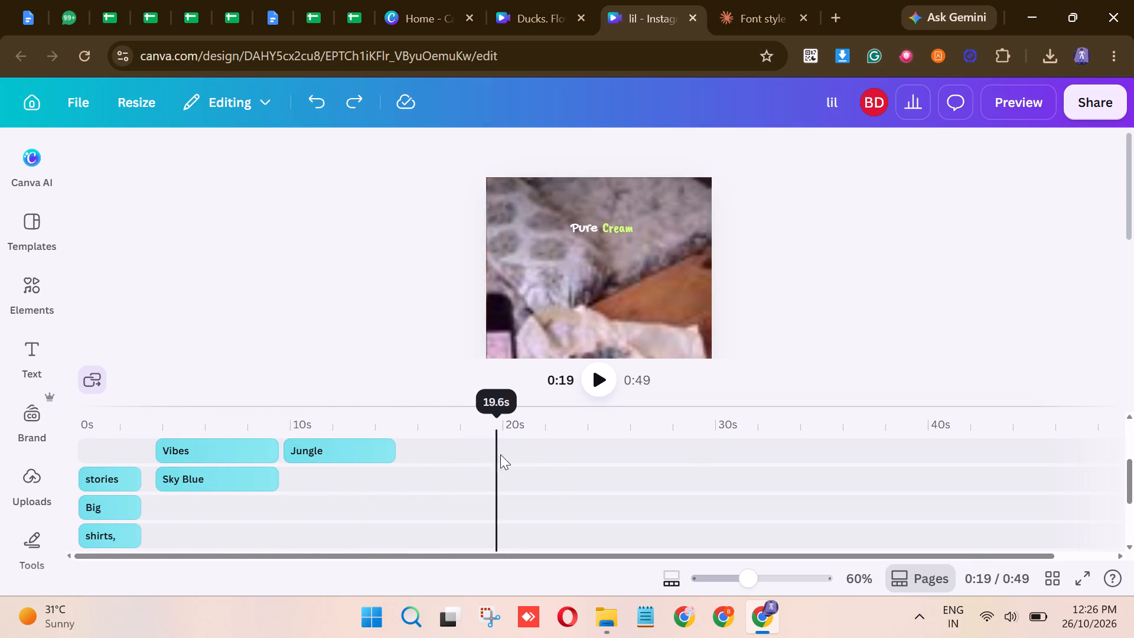
{"action": "left_click_drag", "start_coordinate": [500, 454], "coordinate": [589, 461]}
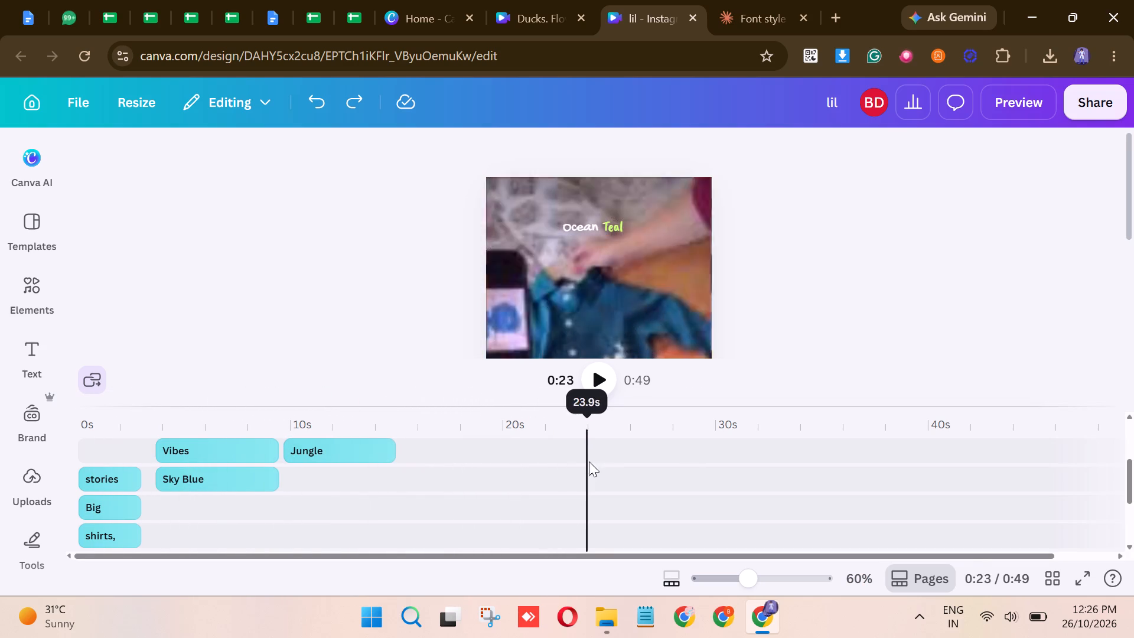
{"action": "left_click_drag", "start_coordinate": [589, 461], "coordinate": [774, 464]}
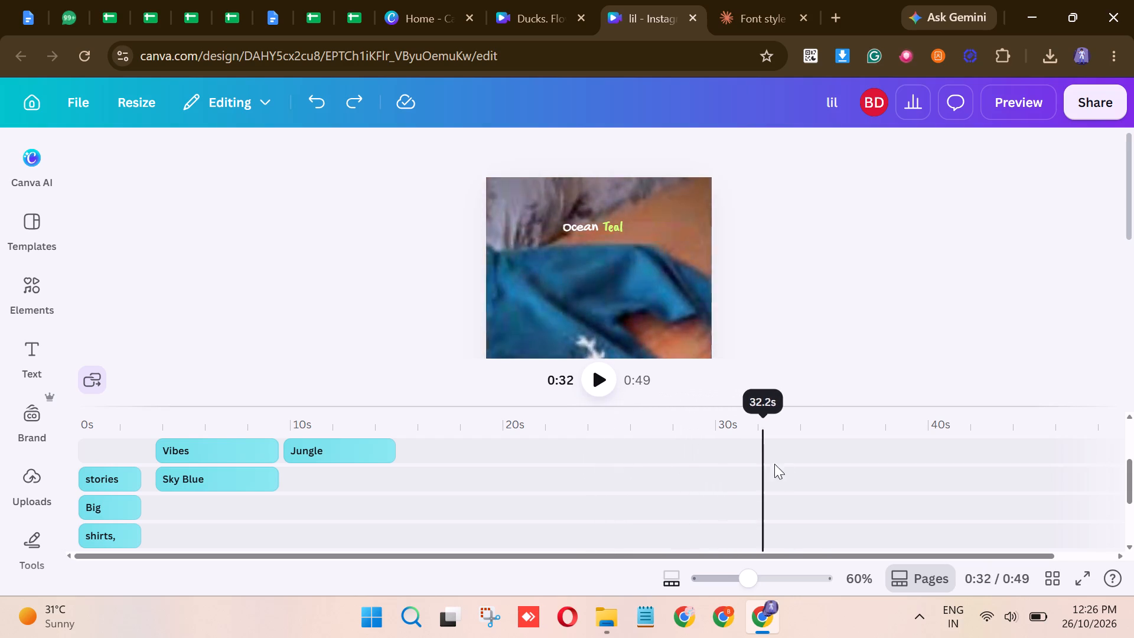
{"action": "left_click_drag", "start_coordinate": [774, 464], "coordinate": [977, 453]}
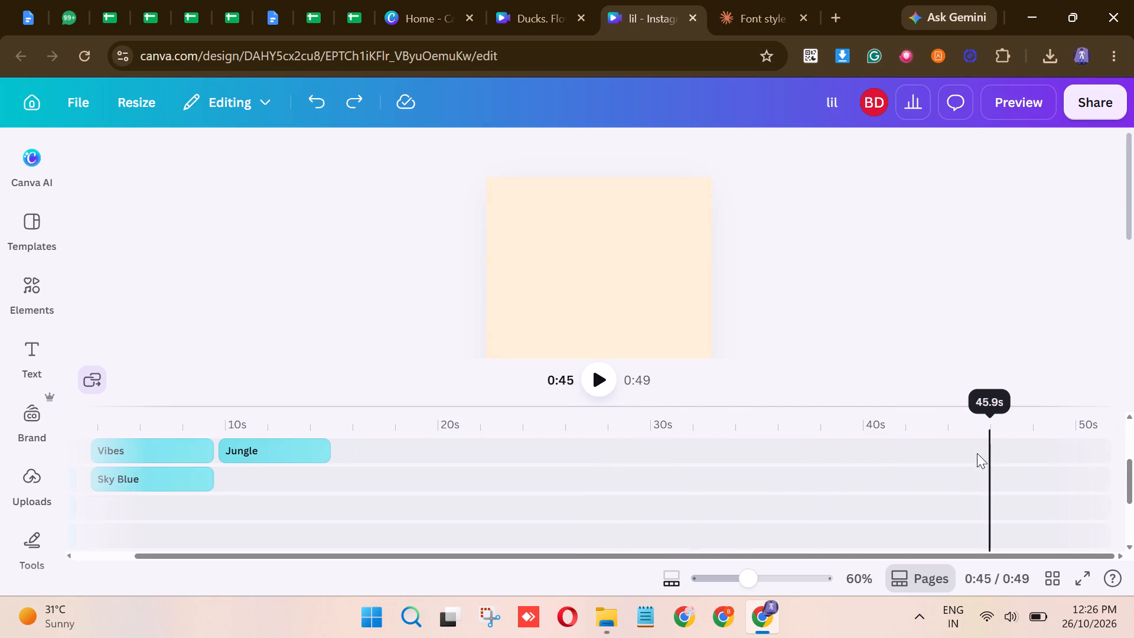
{"action": "left_click_drag", "start_coordinate": [977, 453], "coordinate": [853, 456]}
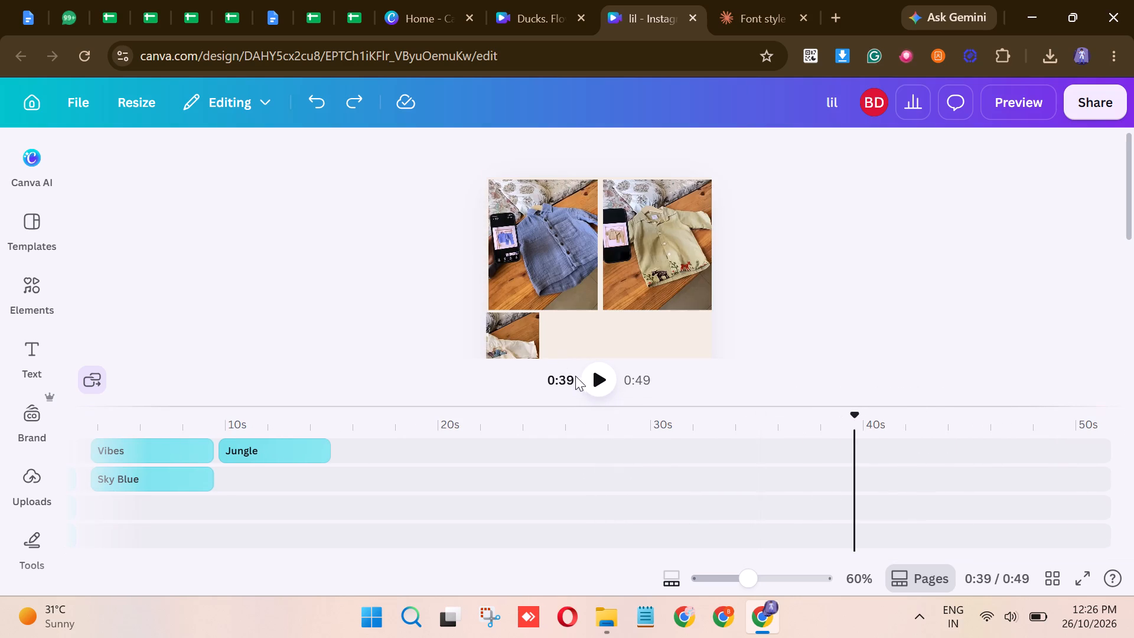
{"action": "left_click", "coordinate": [586, 379]}
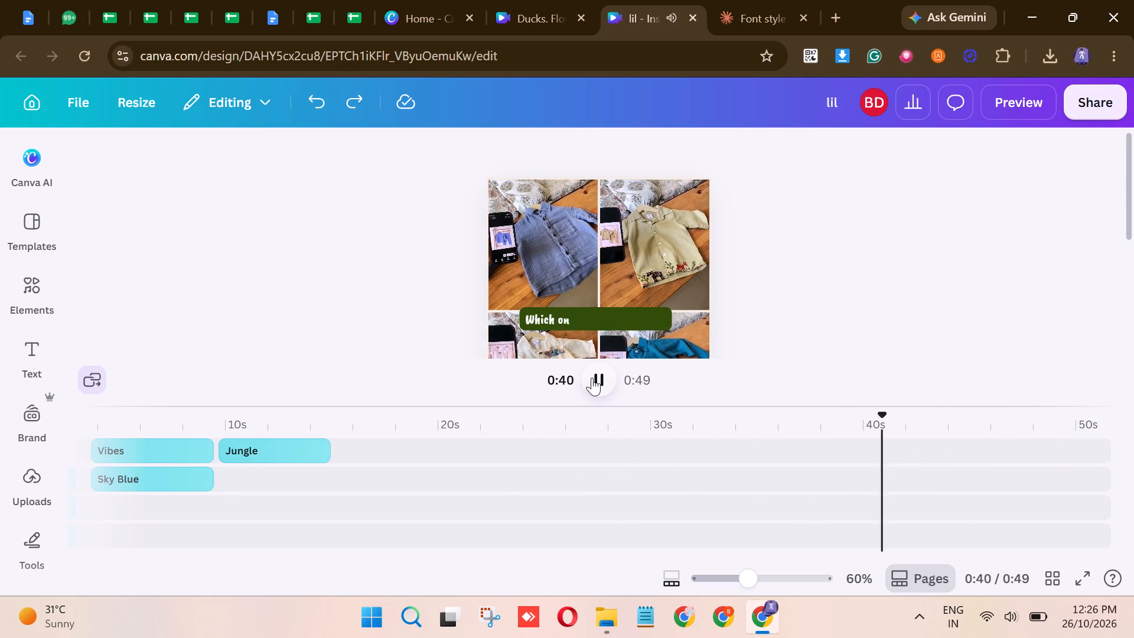
{"action": "left_click", "coordinate": [592, 377]}
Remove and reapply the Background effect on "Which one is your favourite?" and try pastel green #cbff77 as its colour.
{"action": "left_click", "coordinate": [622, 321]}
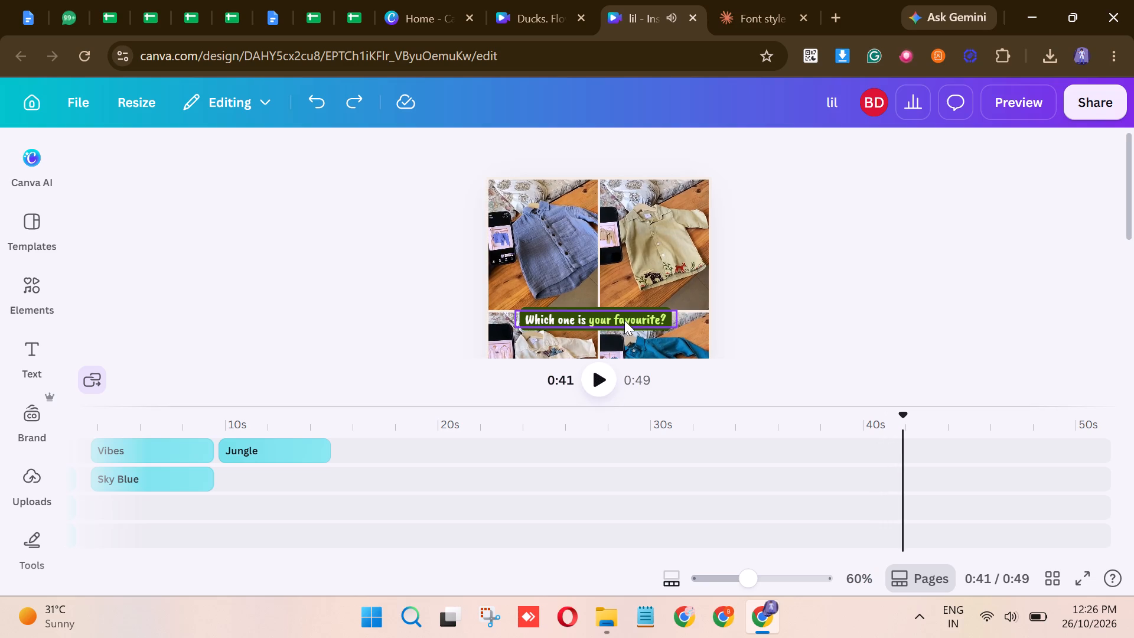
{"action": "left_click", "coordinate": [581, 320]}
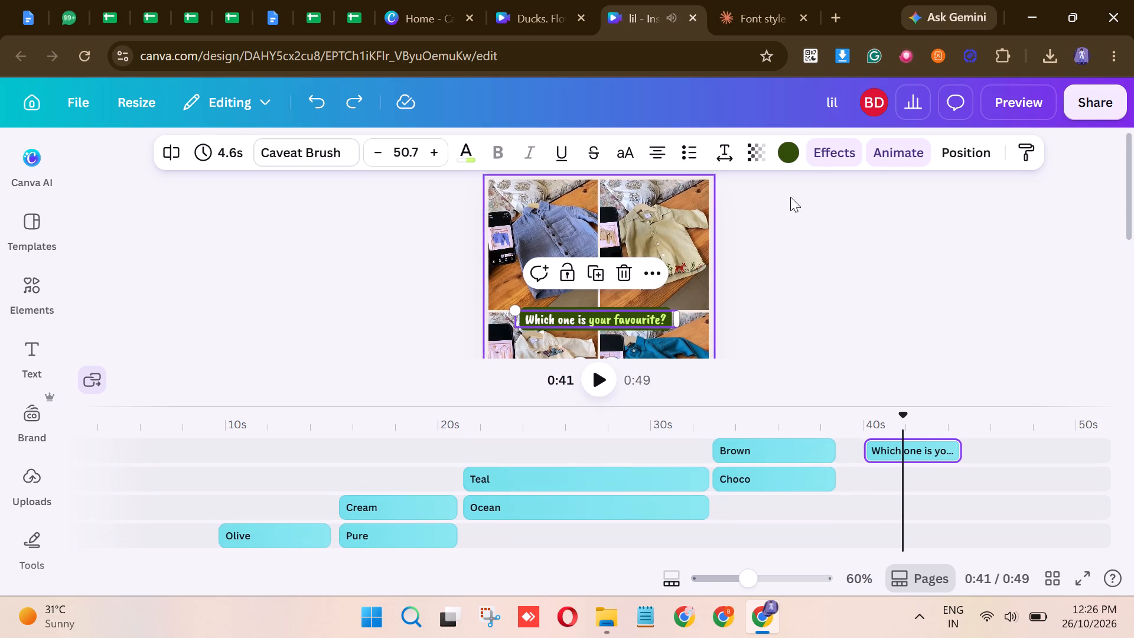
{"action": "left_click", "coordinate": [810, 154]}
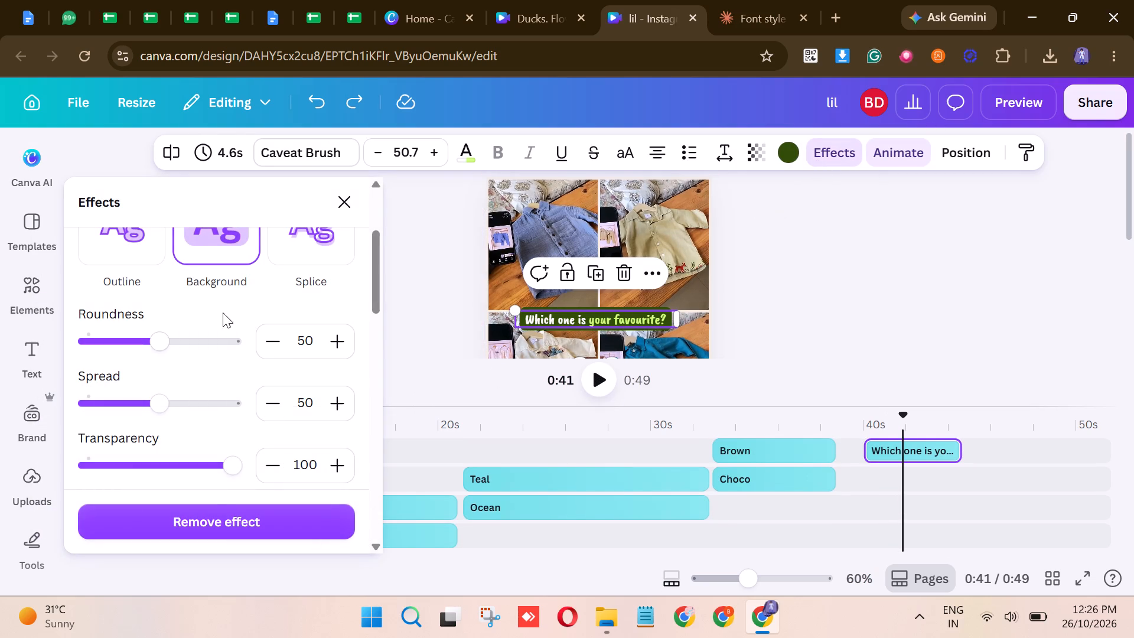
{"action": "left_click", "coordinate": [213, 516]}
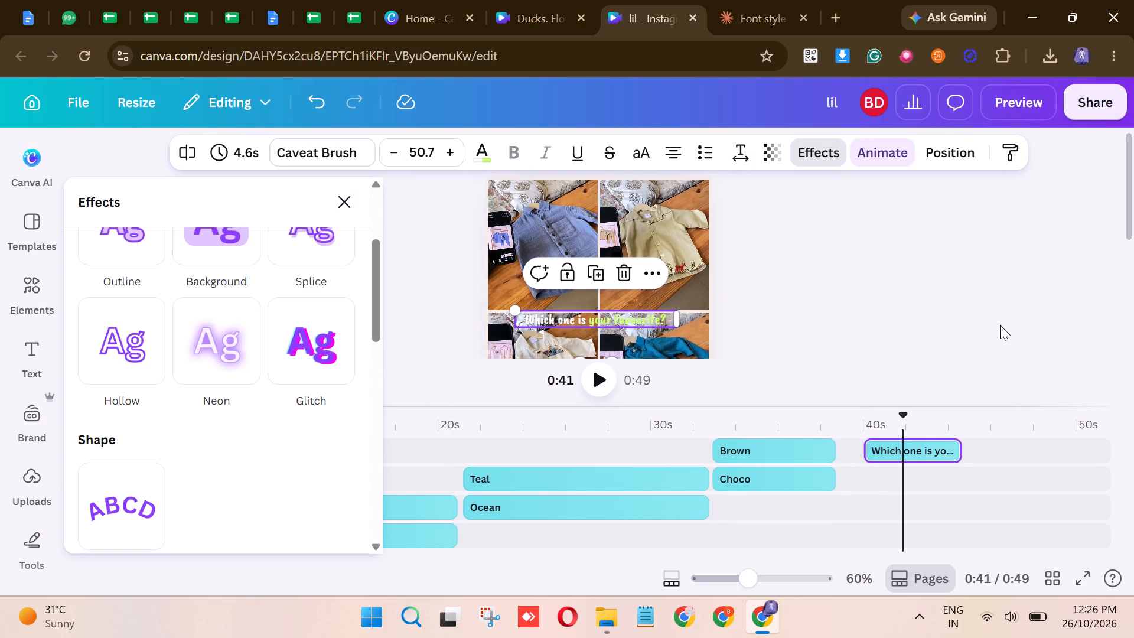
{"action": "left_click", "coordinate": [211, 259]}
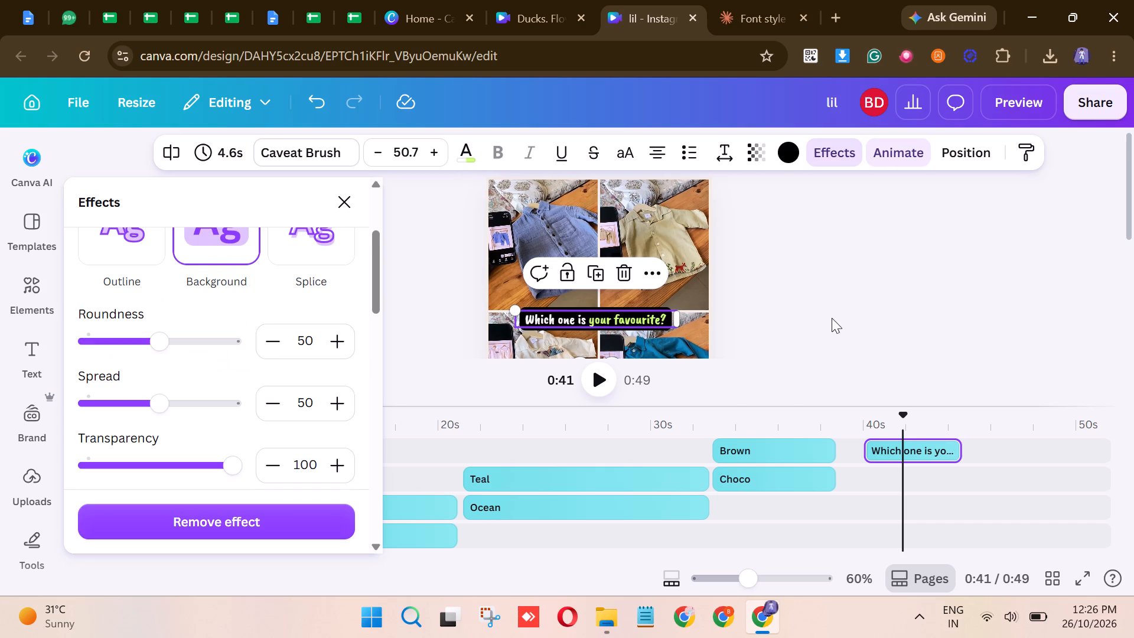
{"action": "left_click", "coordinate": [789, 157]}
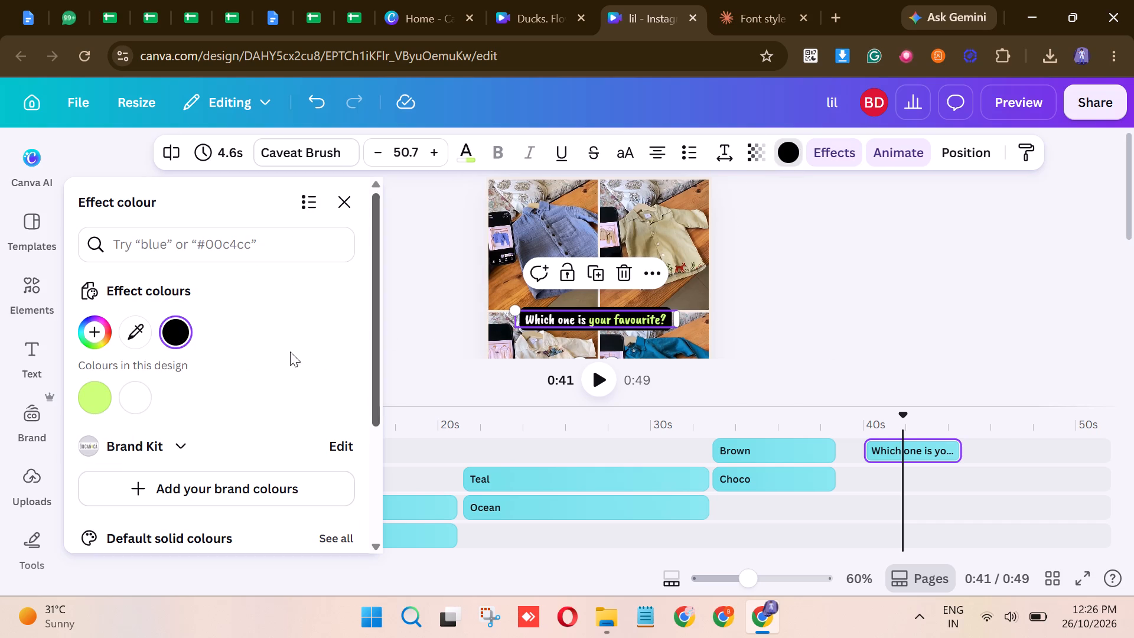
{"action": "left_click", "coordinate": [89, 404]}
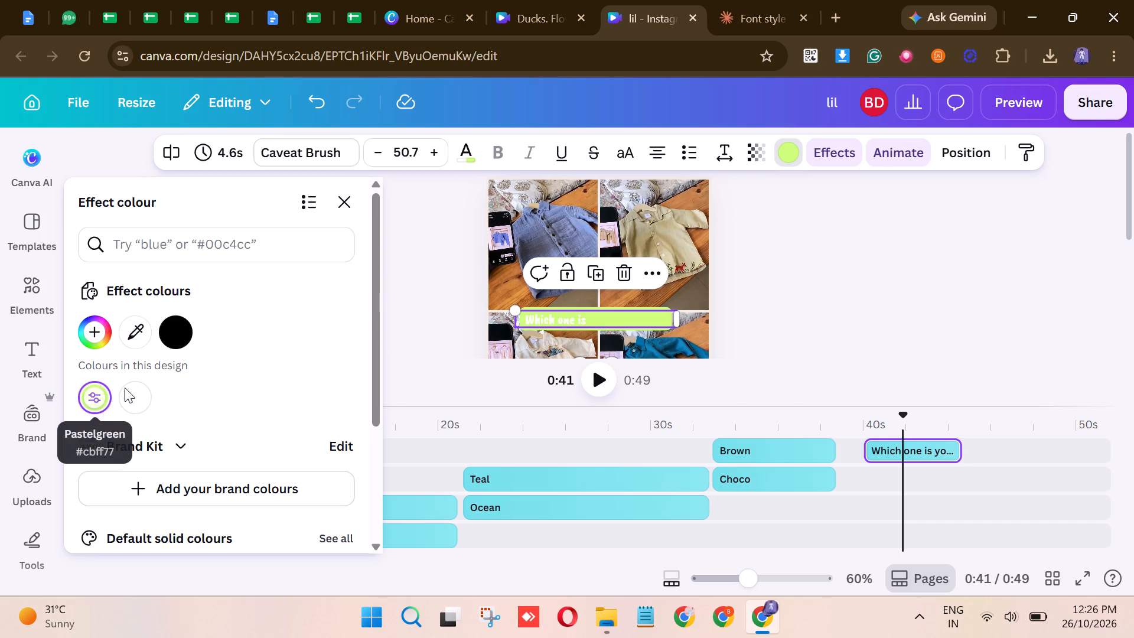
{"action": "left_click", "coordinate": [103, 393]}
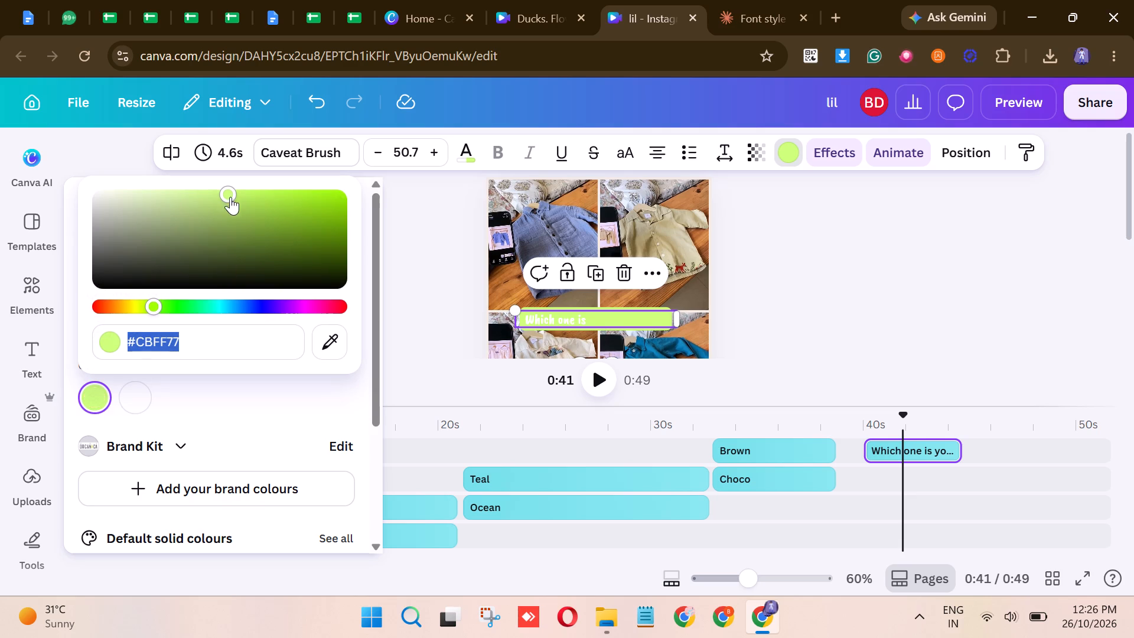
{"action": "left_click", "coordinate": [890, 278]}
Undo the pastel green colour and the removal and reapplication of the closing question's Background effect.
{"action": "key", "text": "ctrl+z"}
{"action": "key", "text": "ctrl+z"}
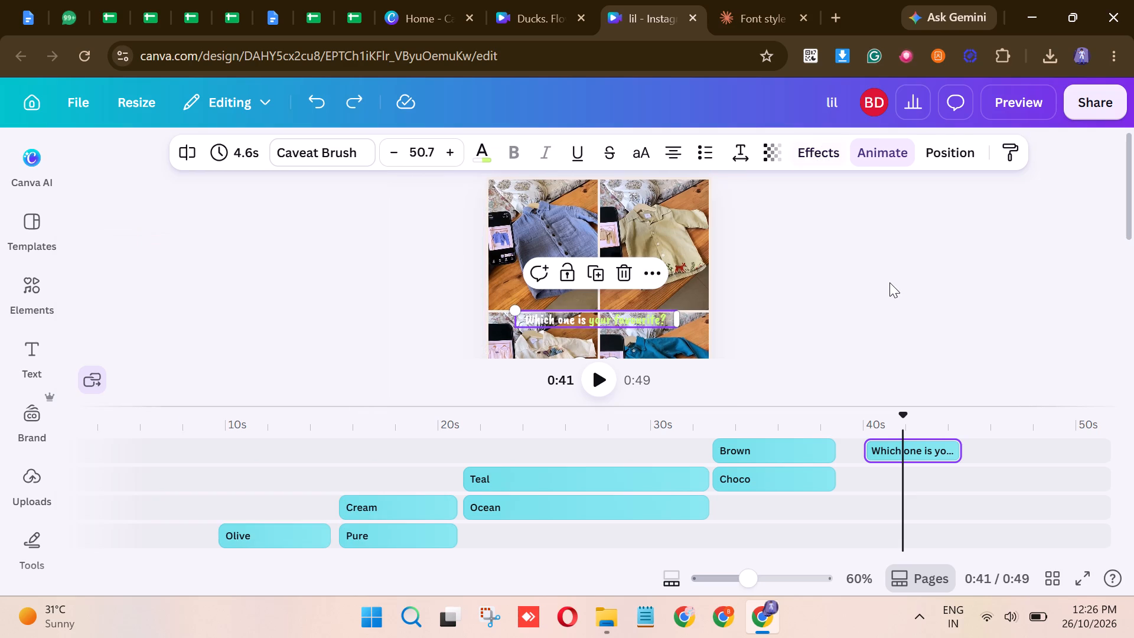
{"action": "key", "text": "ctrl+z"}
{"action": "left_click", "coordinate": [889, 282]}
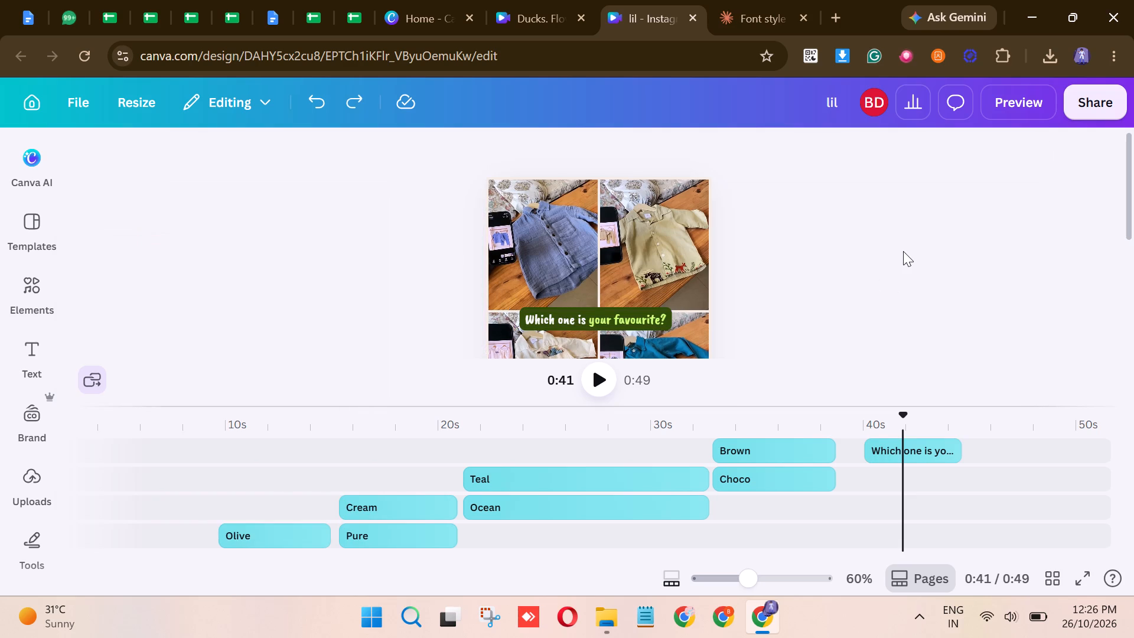
Nudge the word "Teal" slightly left and up to line it up with "Ocean" in the caption at about 27 seconds.
{"action": "left_click_drag", "start_coordinate": [907, 416], "coordinate": [625, 414]}
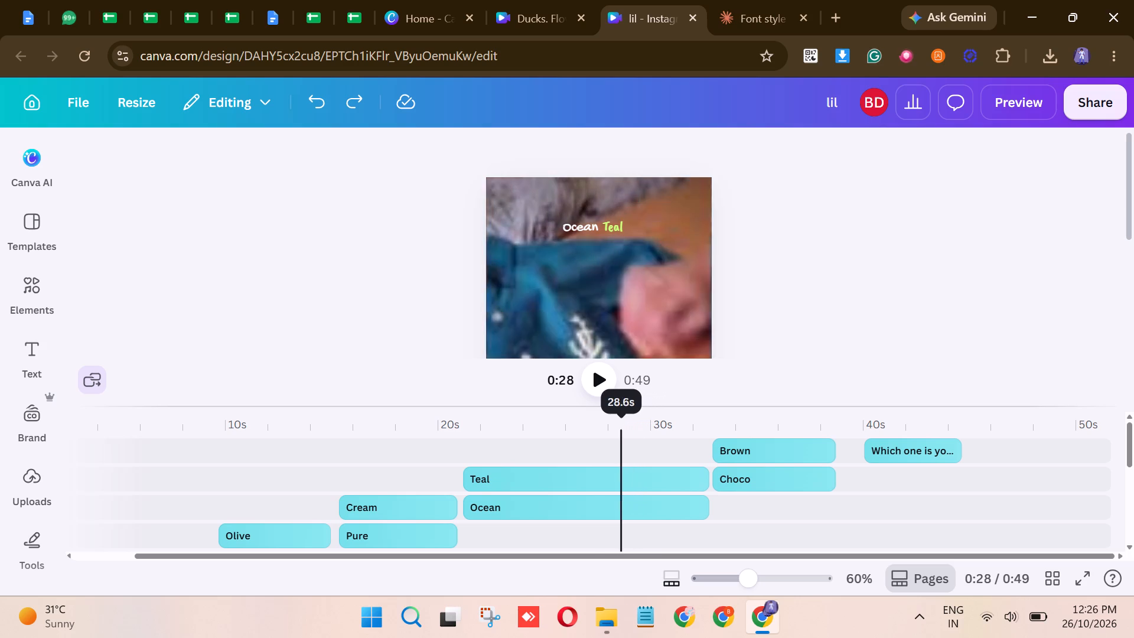
{"action": "left_click_drag", "start_coordinate": [625, 414], "coordinate": [595, 415]}
{"action": "left_click", "coordinate": [608, 229]}
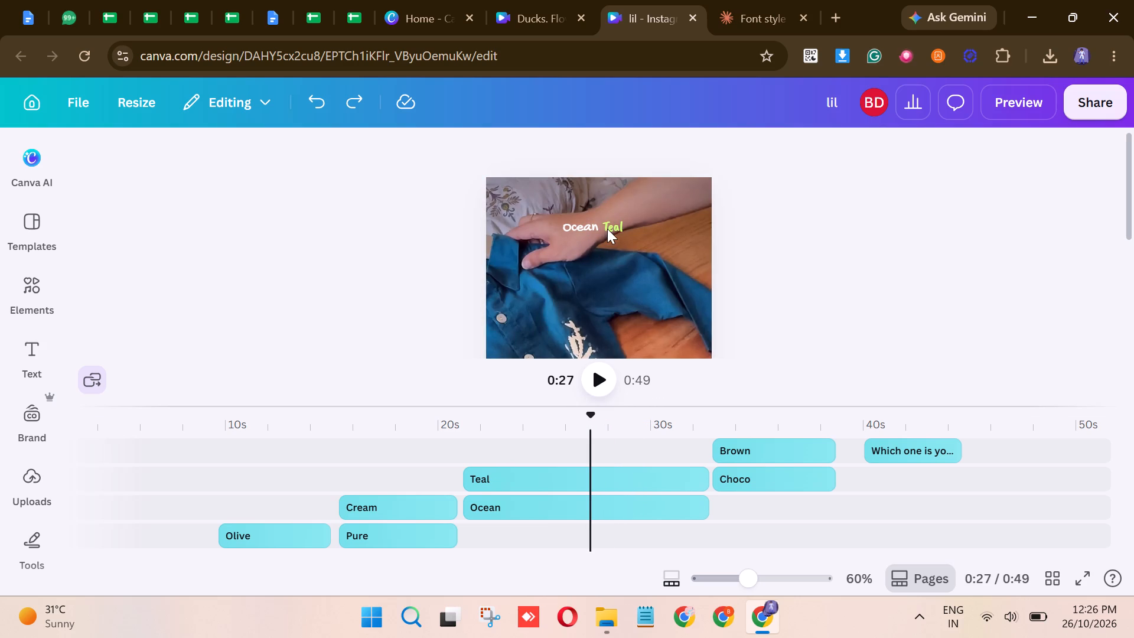
{"action": "left_click", "coordinate": [611, 226]}
{"action": "key", "text": "Up"}
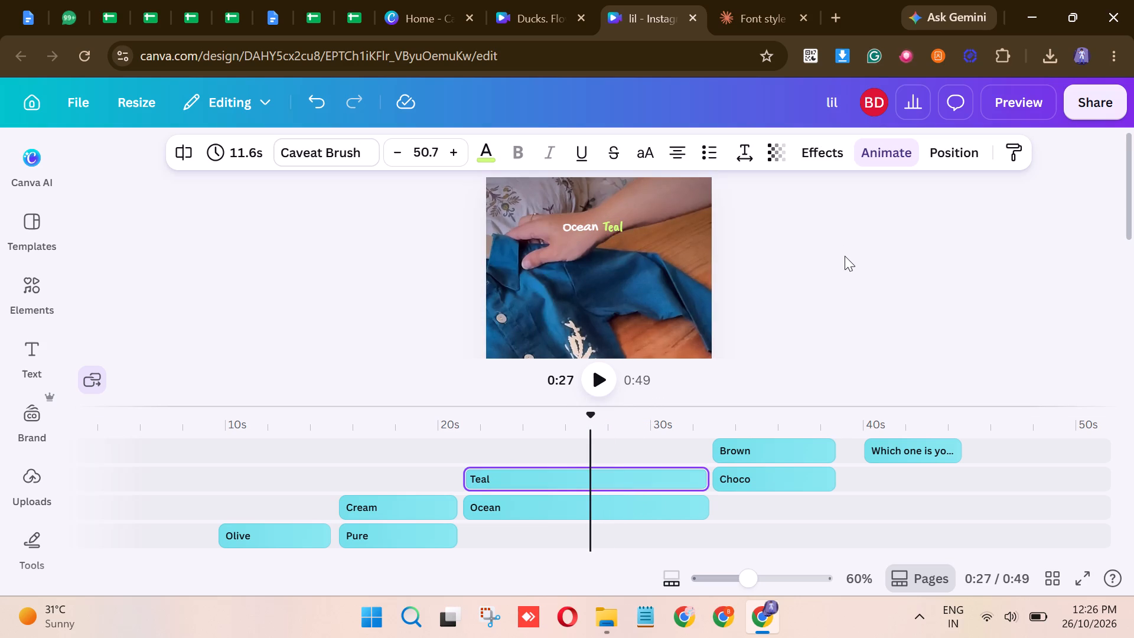
{"action": "key", "text": "Up"}
{"action": "key", "text": "Left"}
{"action": "key", "text": "Left"}
{"action": "key", "text": "Down"}
{"action": "key", "text": "Left"}
{"action": "key", "text": "Up"}
{"action": "key", "text": "Down"}
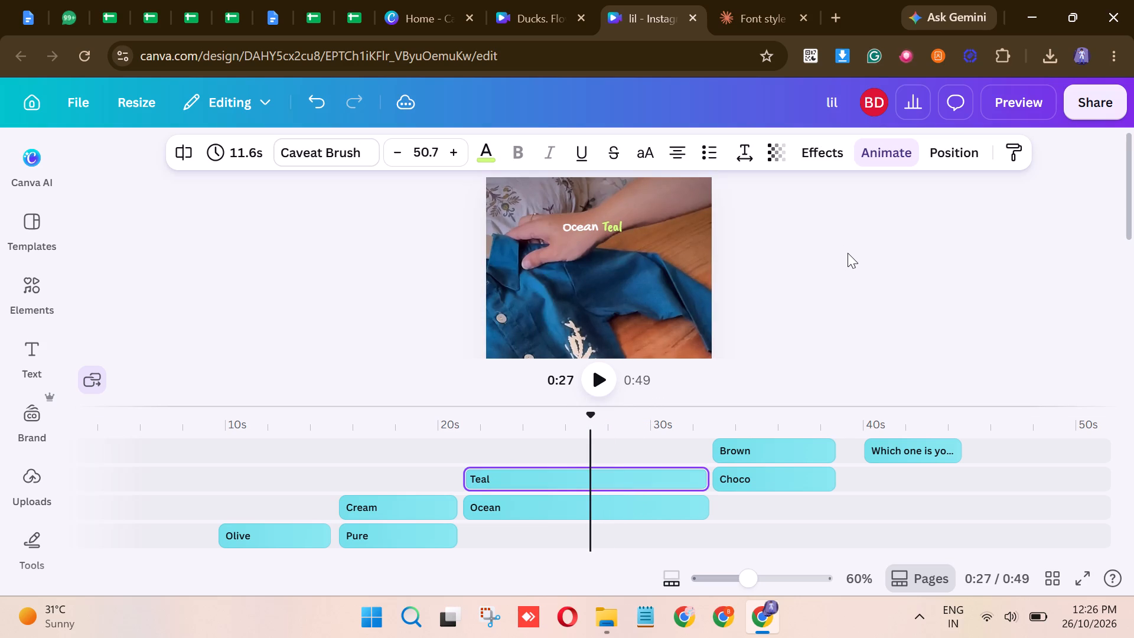
{"action": "left_click", "coordinate": [852, 245]}
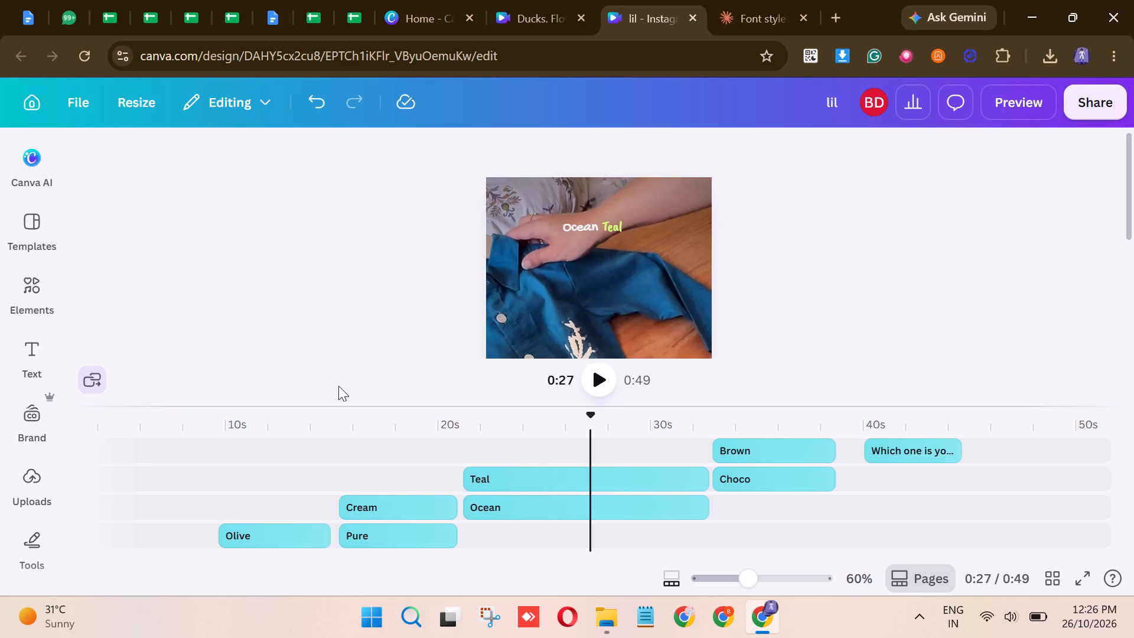
Check the placement of "Ocean" and "Teal", and review the earlier colour-name captions back to the start of the video.
{"action": "left_click", "coordinate": [601, 232]}
{"action": "left_click", "coordinate": [571, 224]}
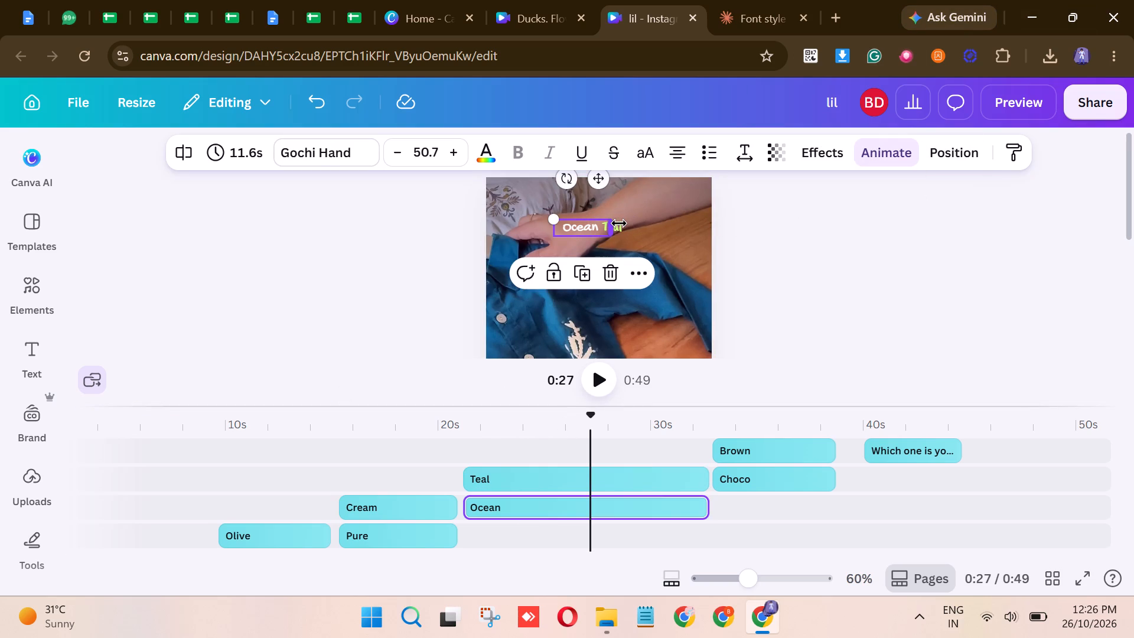
{"action": "left_click", "coordinate": [871, 283]}
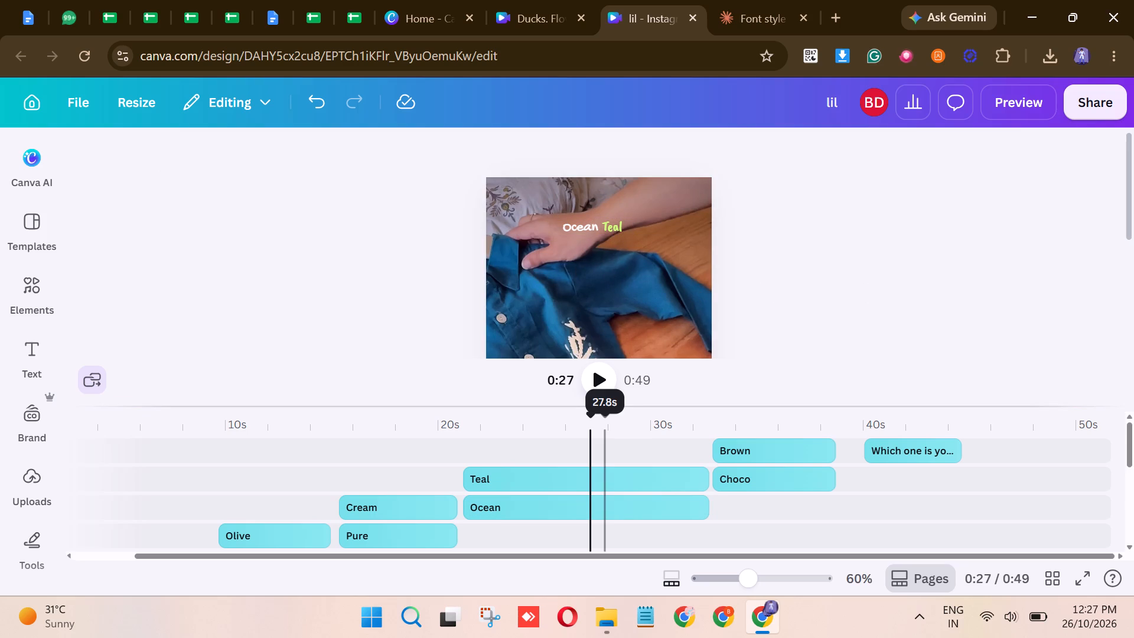
{"action": "left_click_drag", "start_coordinate": [593, 414], "coordinate": [509, 426]}
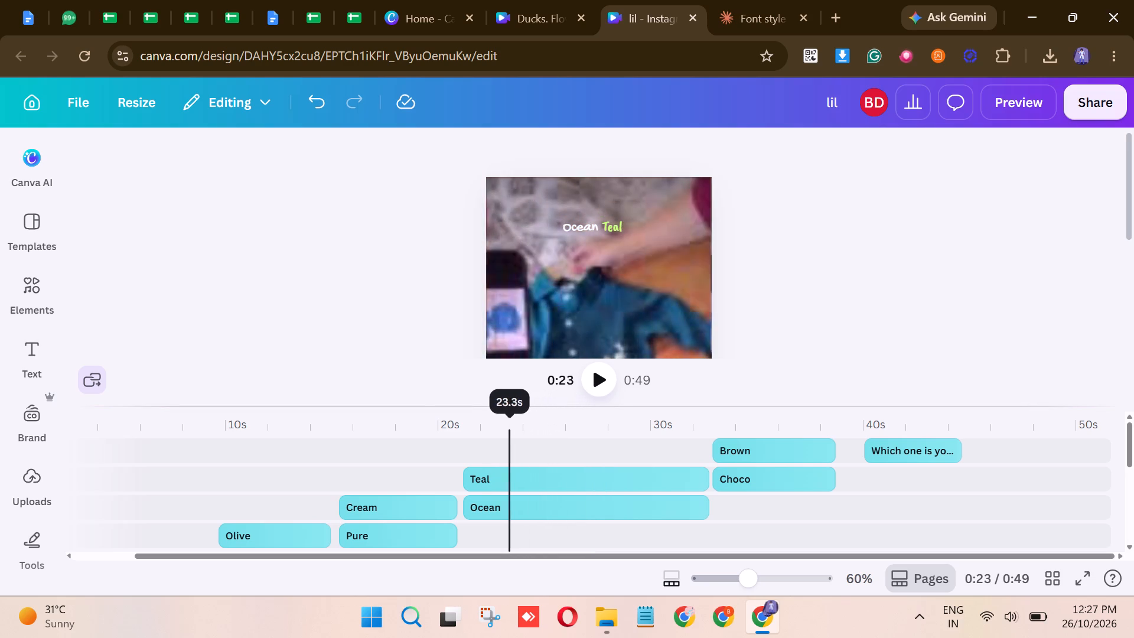
{"action": "left_click_drag", "start_coordinate": [509, 426], "coordinate": [472, 429]}
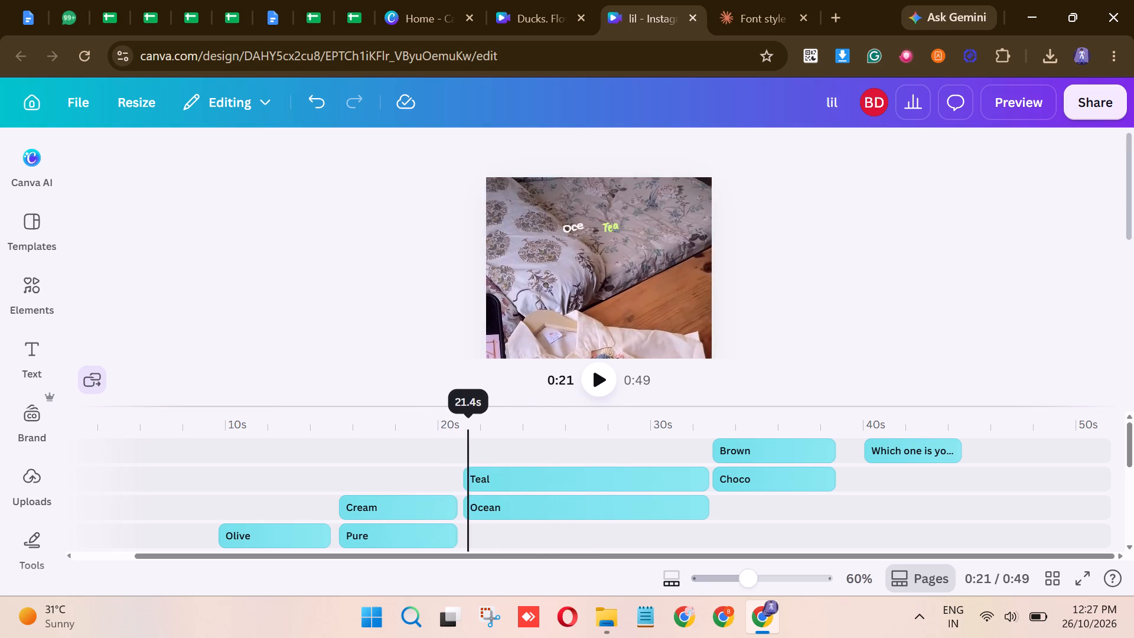
{"action": "left_click_drag", "start_coordinate": [472, 429], "coordinate": [441, 445]}
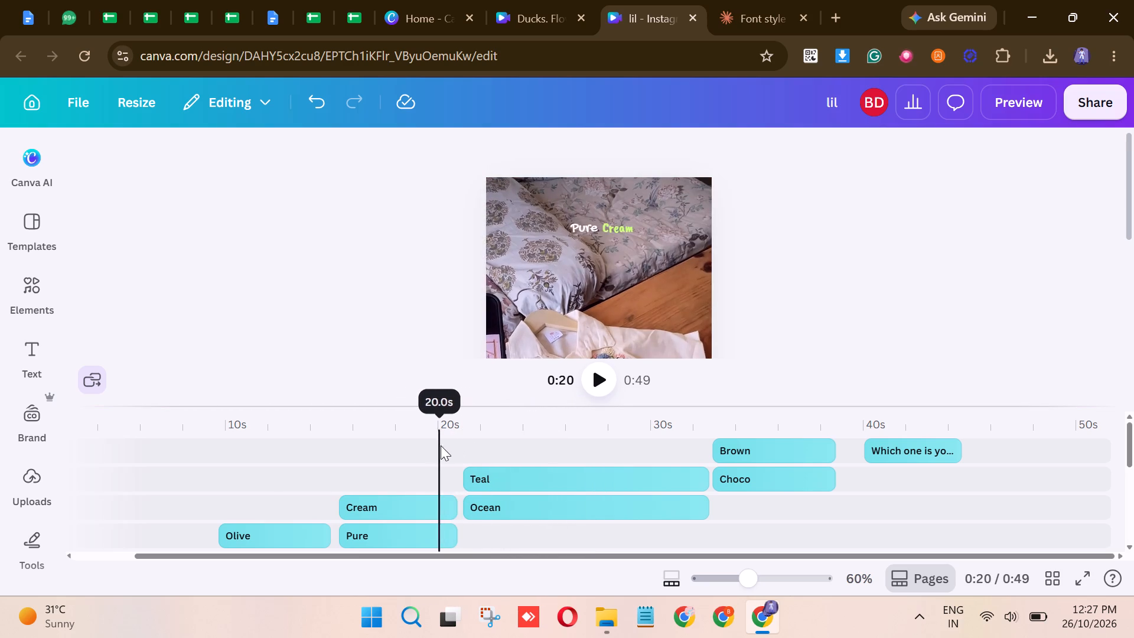
{"action": "left_click_drag", "start_coordinate": [441, 445], "coordinate": [199, 450]}
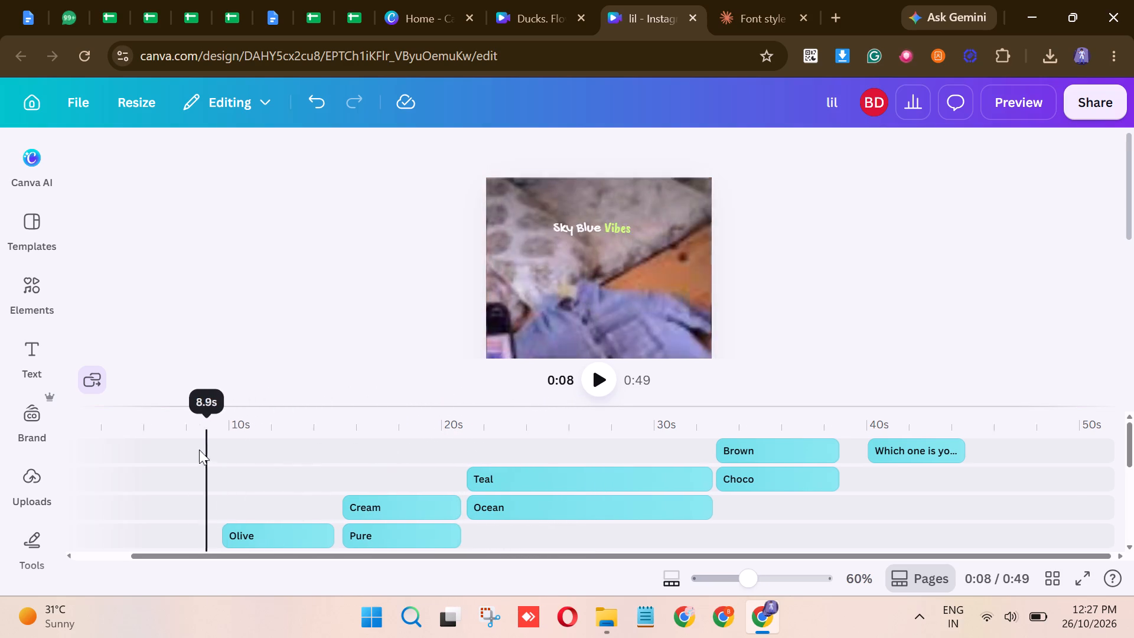
{"action": "left_click_drag", "start_coordinate": [199, 450], "coordinate": [77, 457]}
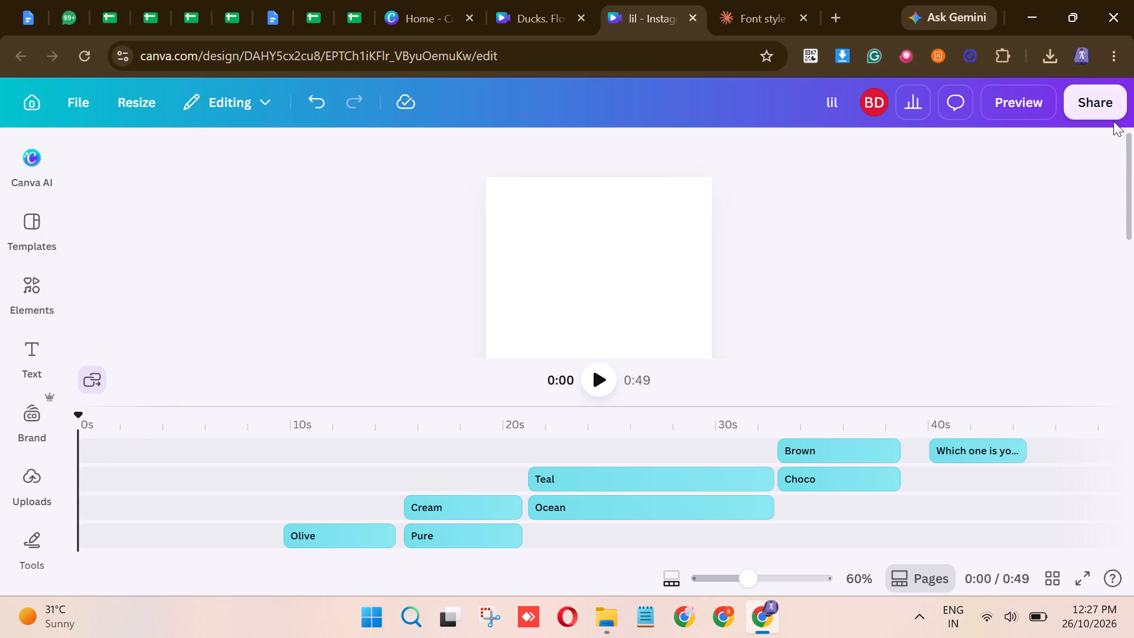
Open the sharing and download options for the finished video design.
{"action": "left_click", "coordinate": [1085, 87]}
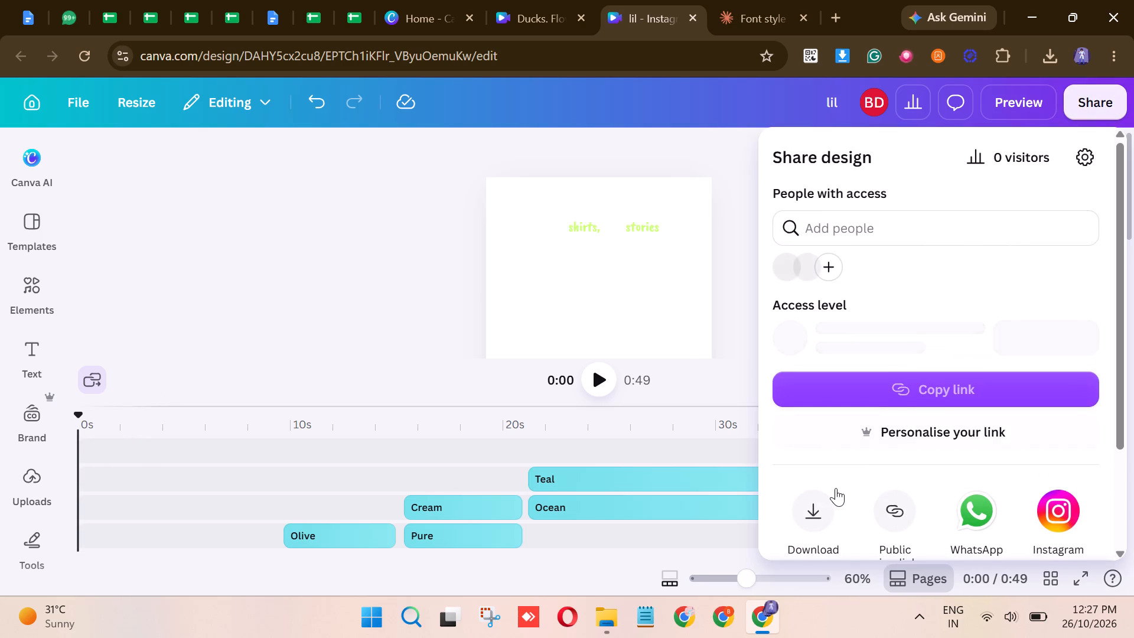